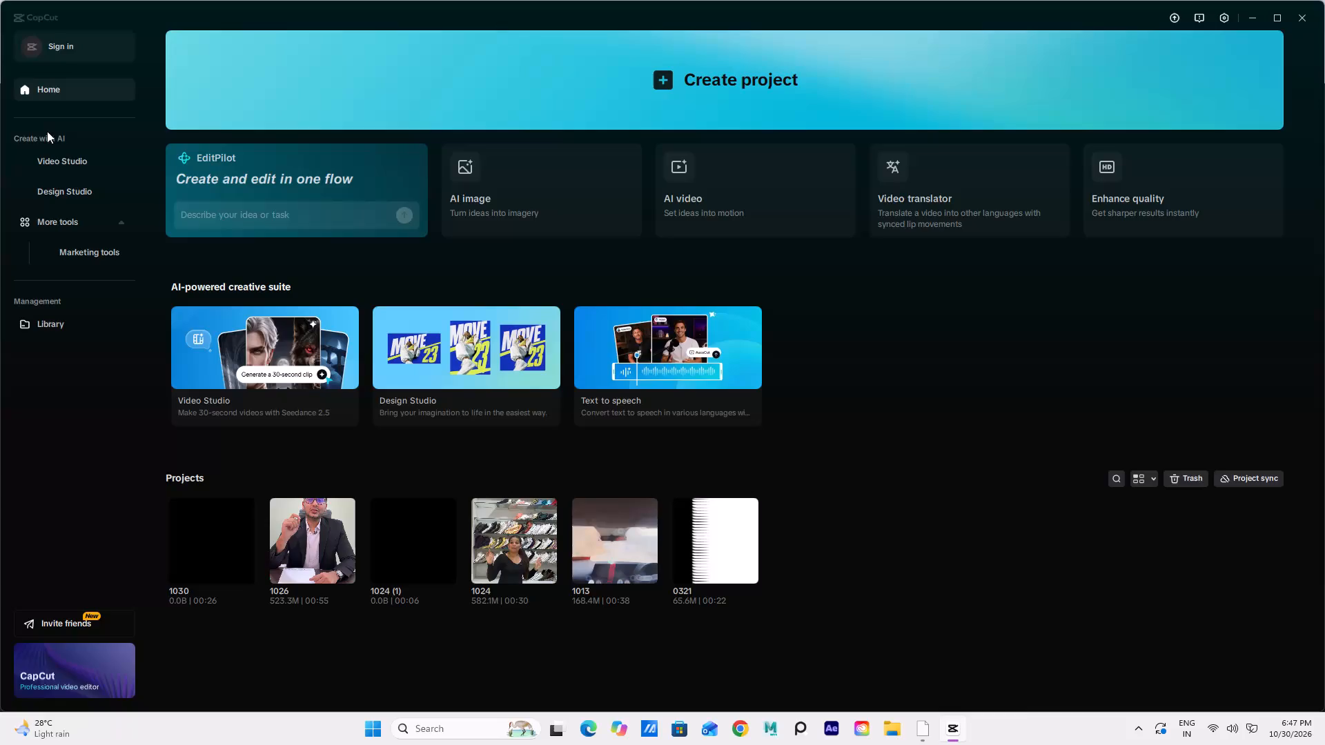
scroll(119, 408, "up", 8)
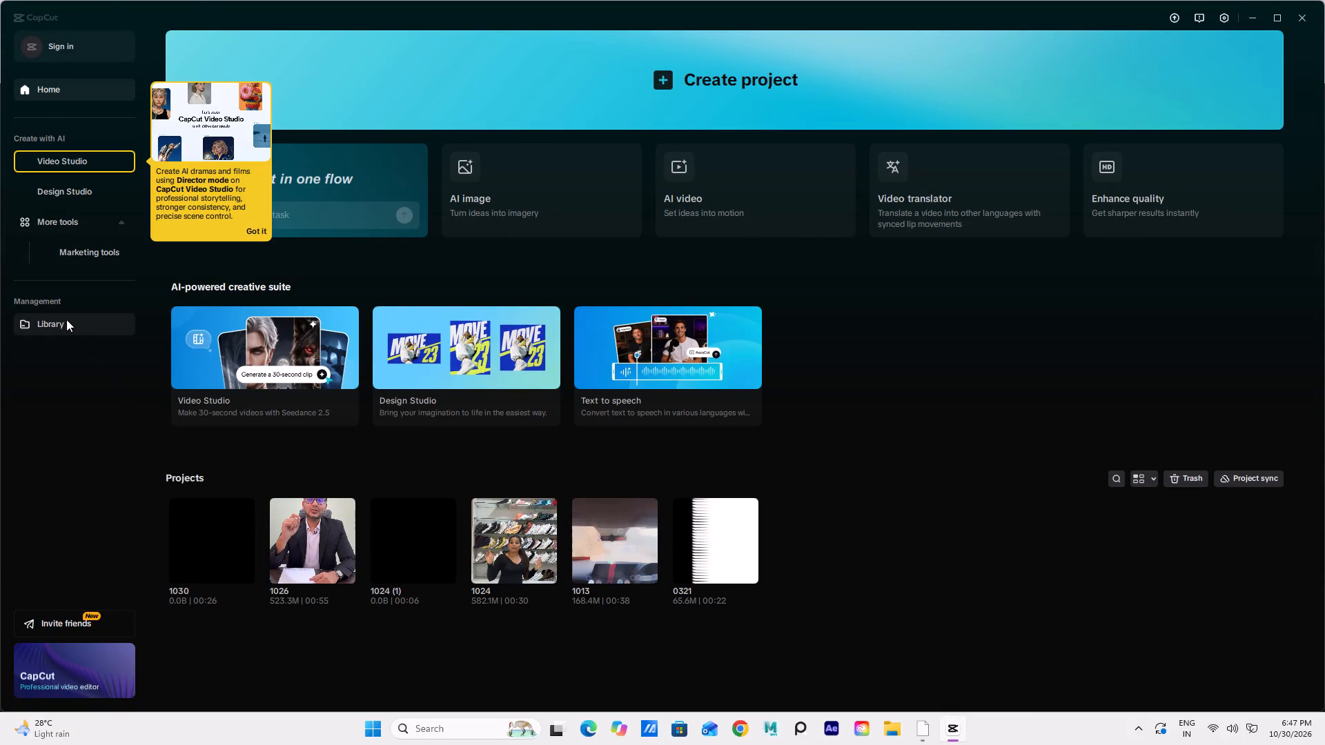
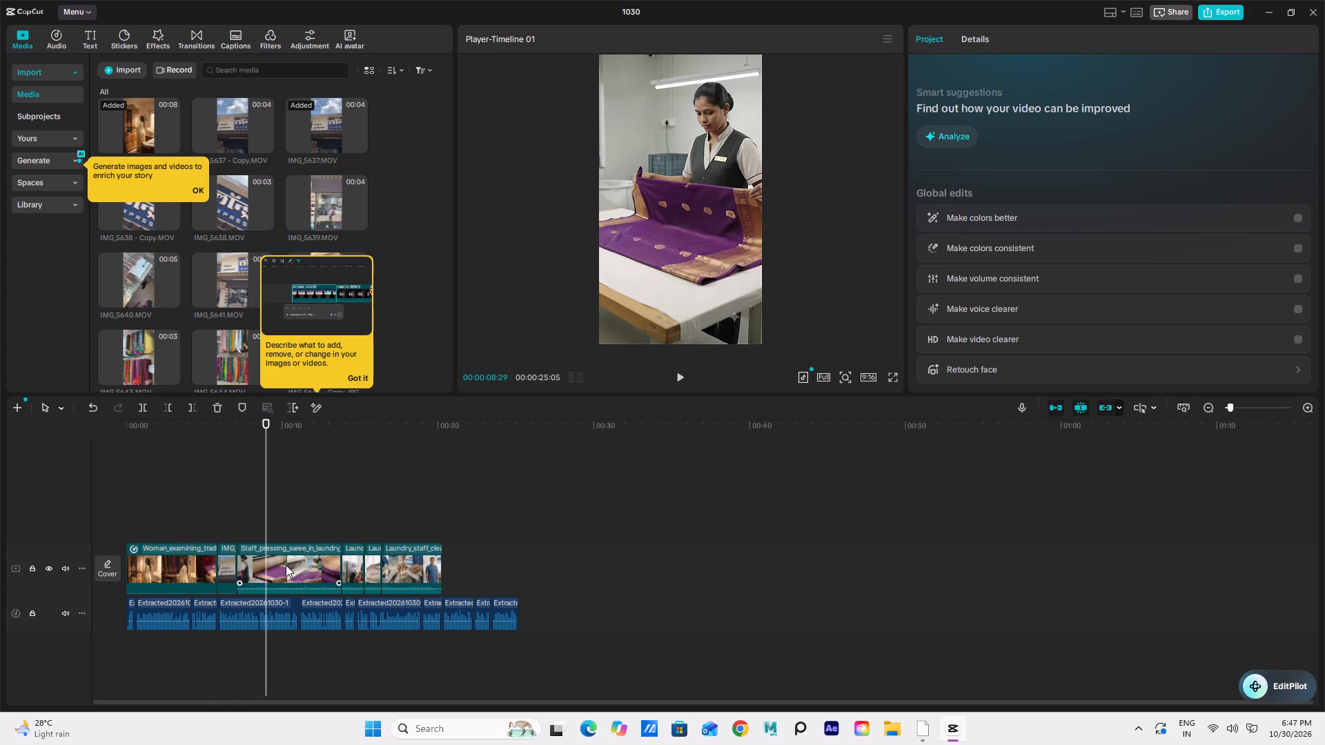
Mute the Staff_pressing_saree clip by lowering its volume to -∞ dB, and play the section back.
double_click(268, 564)
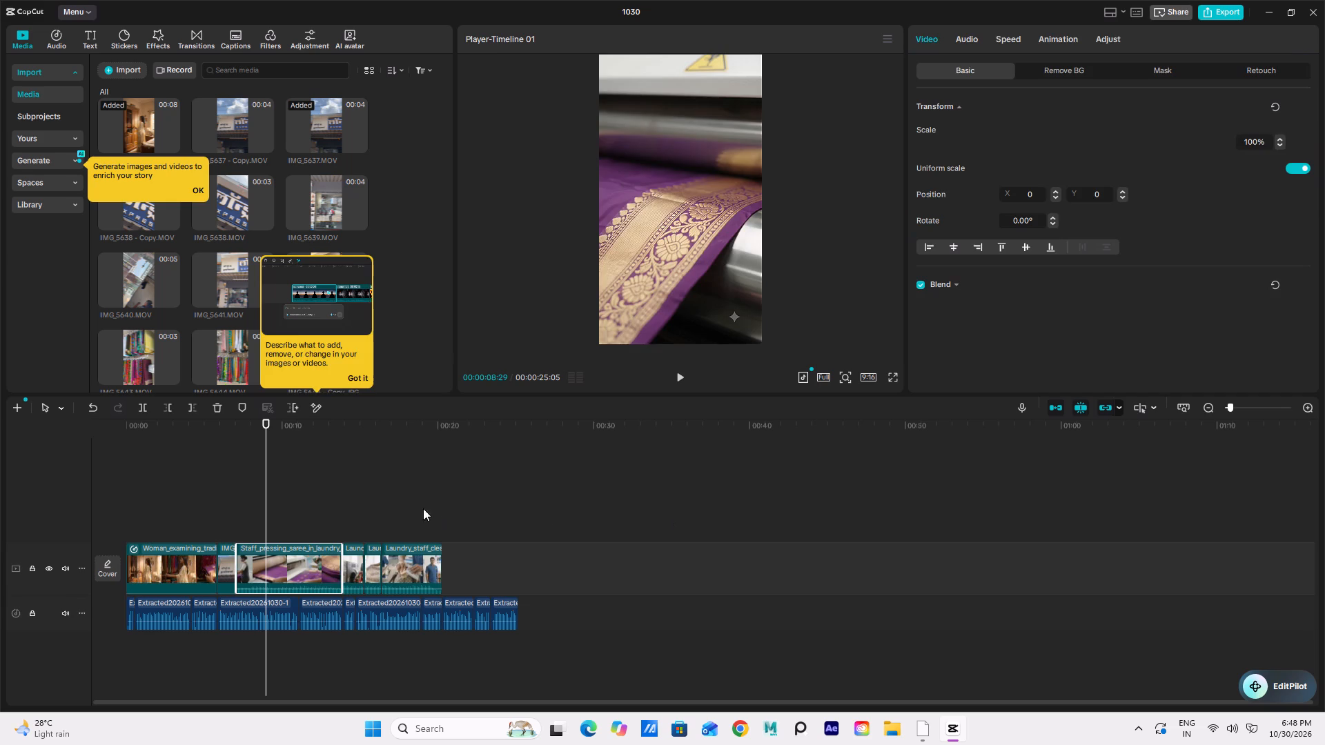
left_click(381, 457)
left_click(360, 375)
left_click(253, 548)
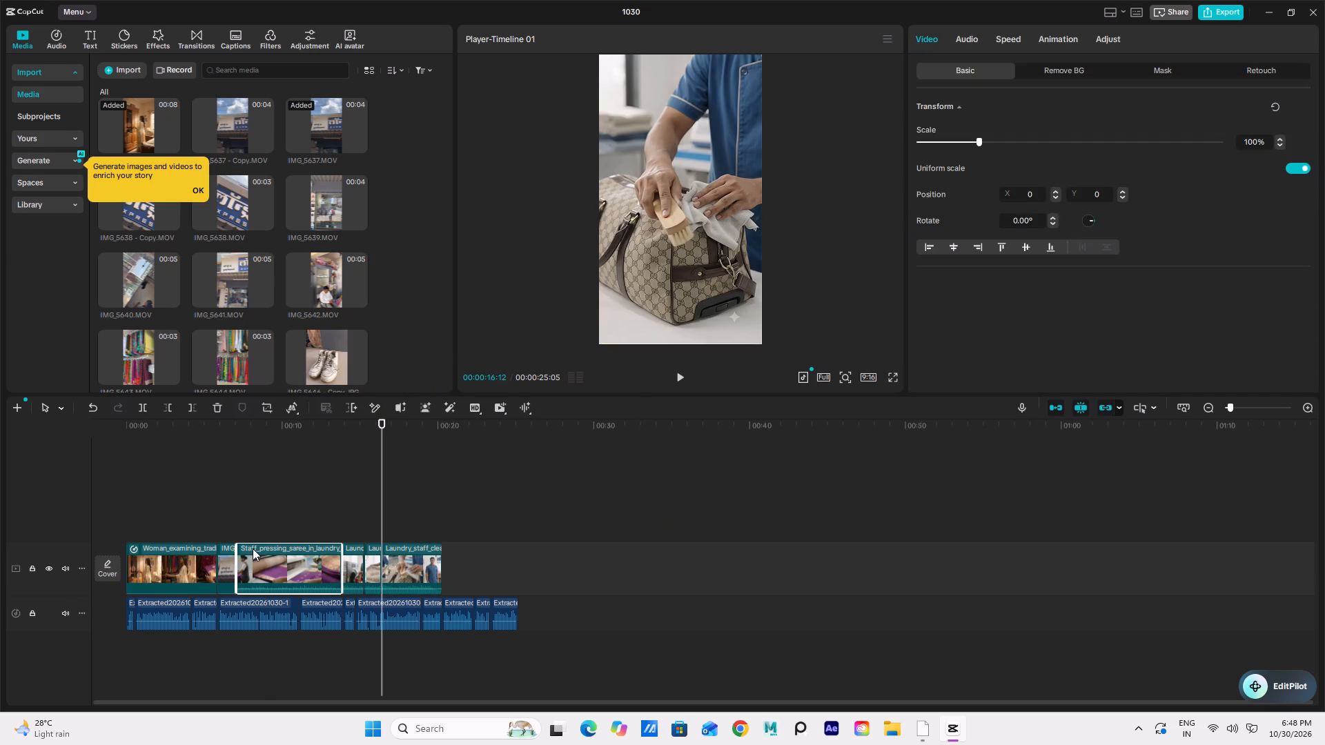
left_click(970, 36)
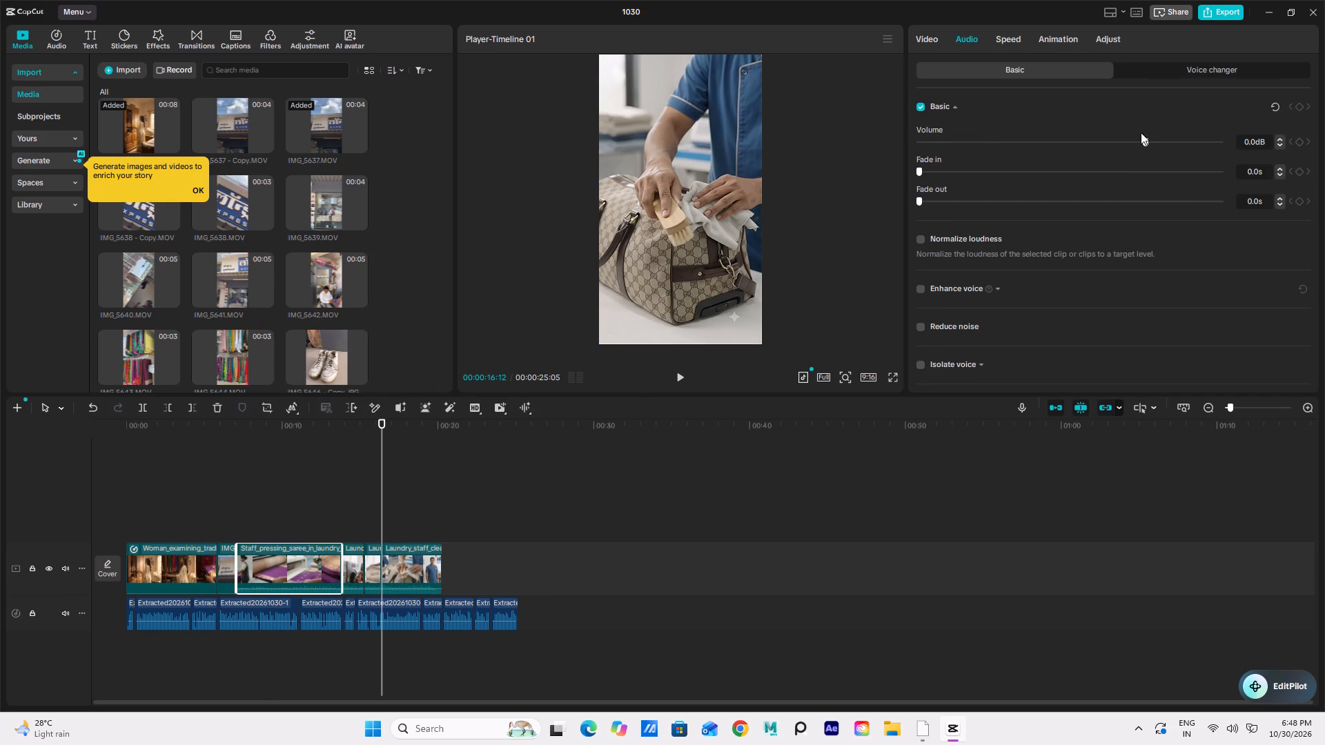
left_click_drag(1147, 138, 681, 165)
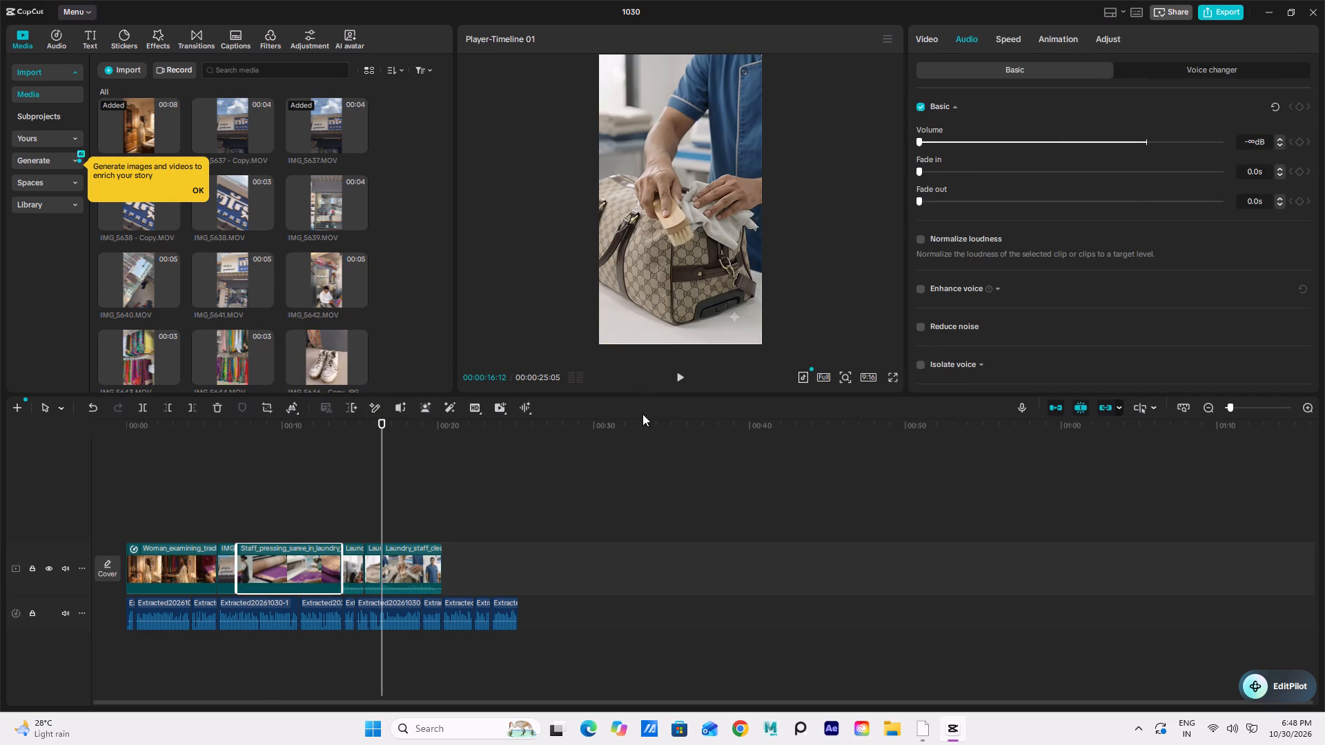
left_click(250, 490)
key("space")
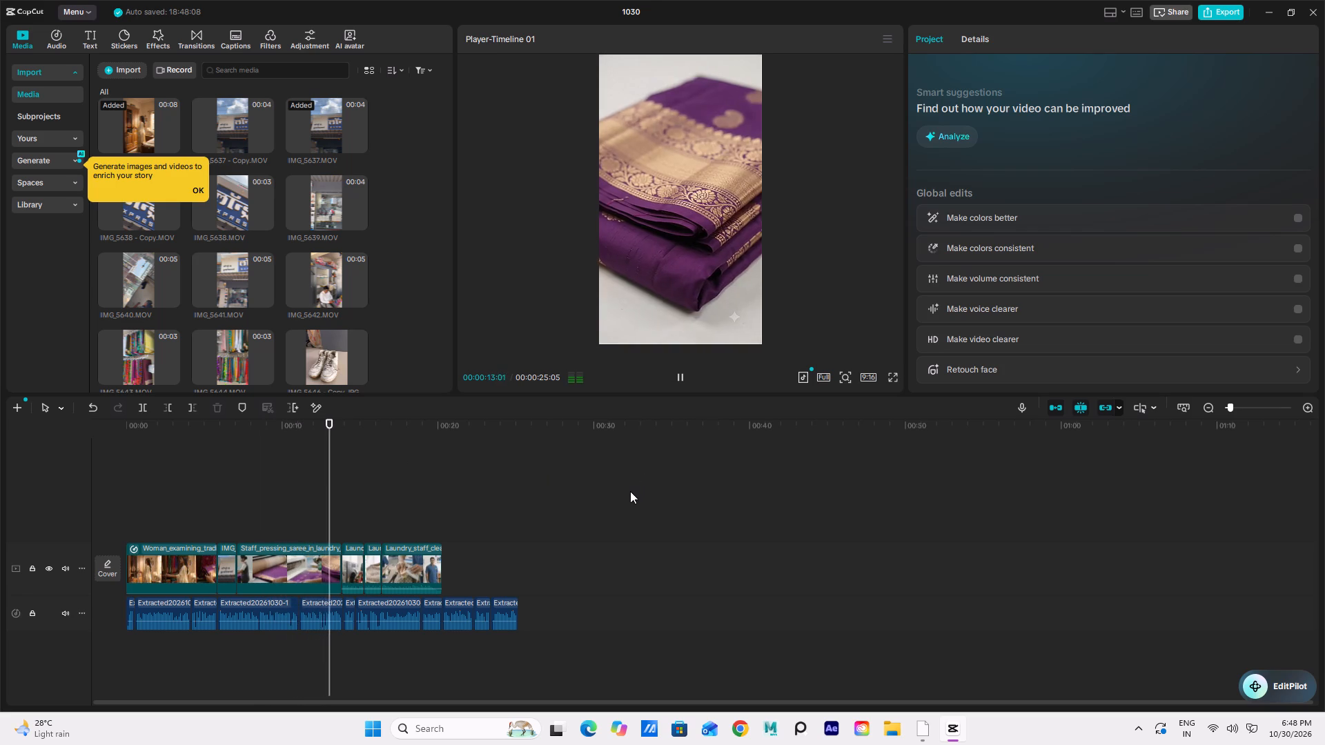
key("space")
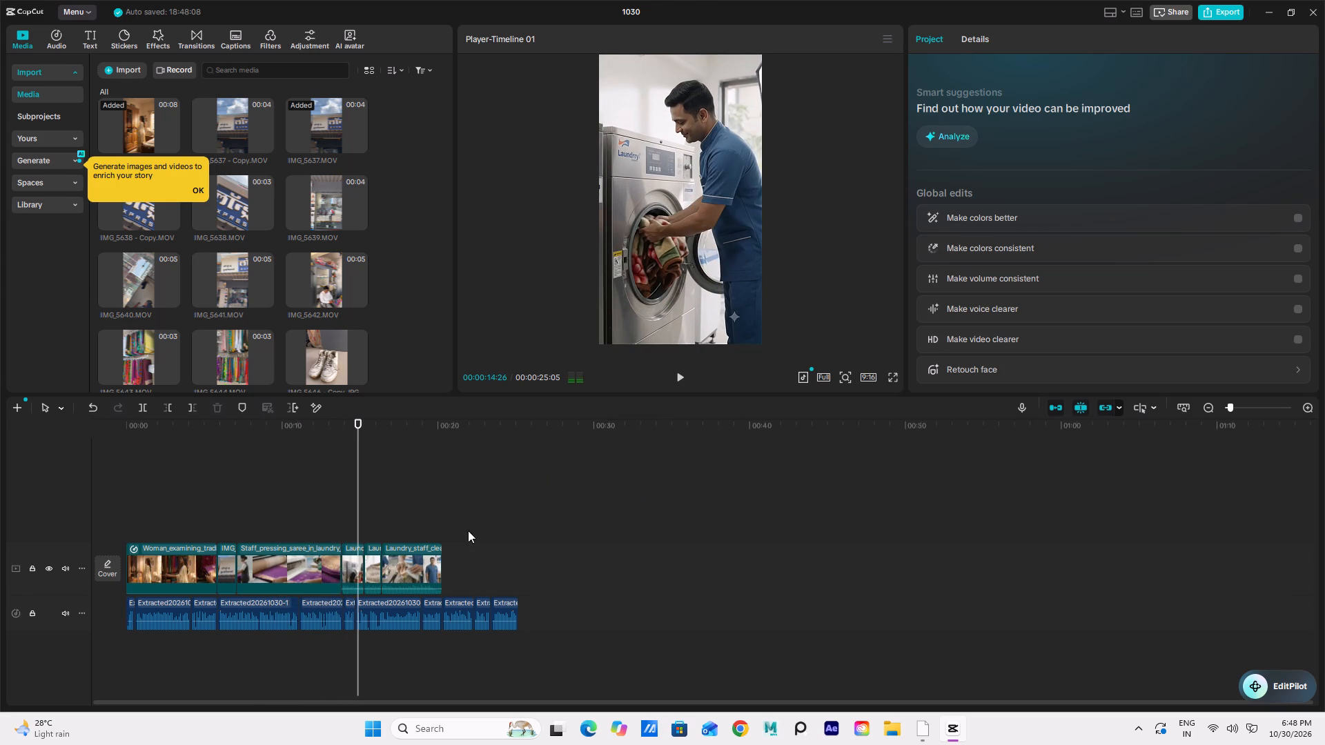
Mute the three Laundry clips following the saree-pressing clip by lowering each one's volume to -∞ dB.
left_click(349, 564)
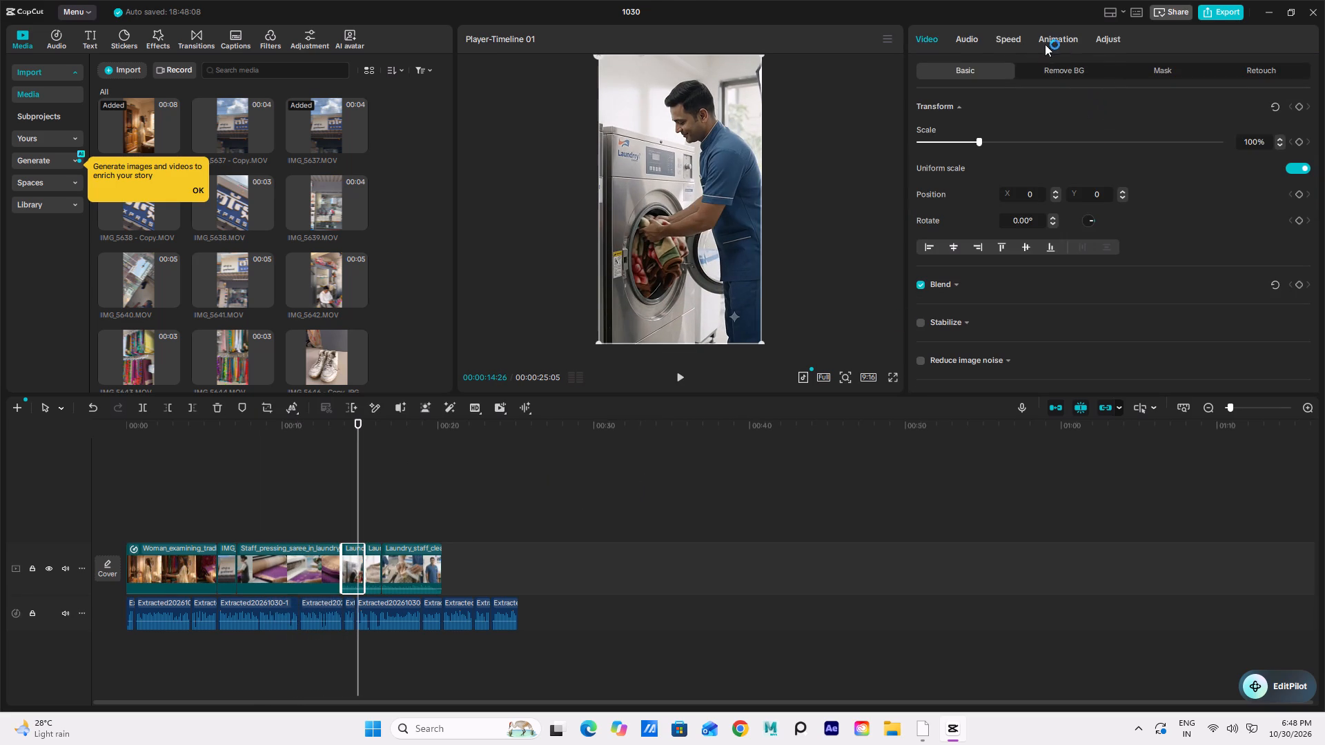
left_click(999, 37)
left_click(971, 41)
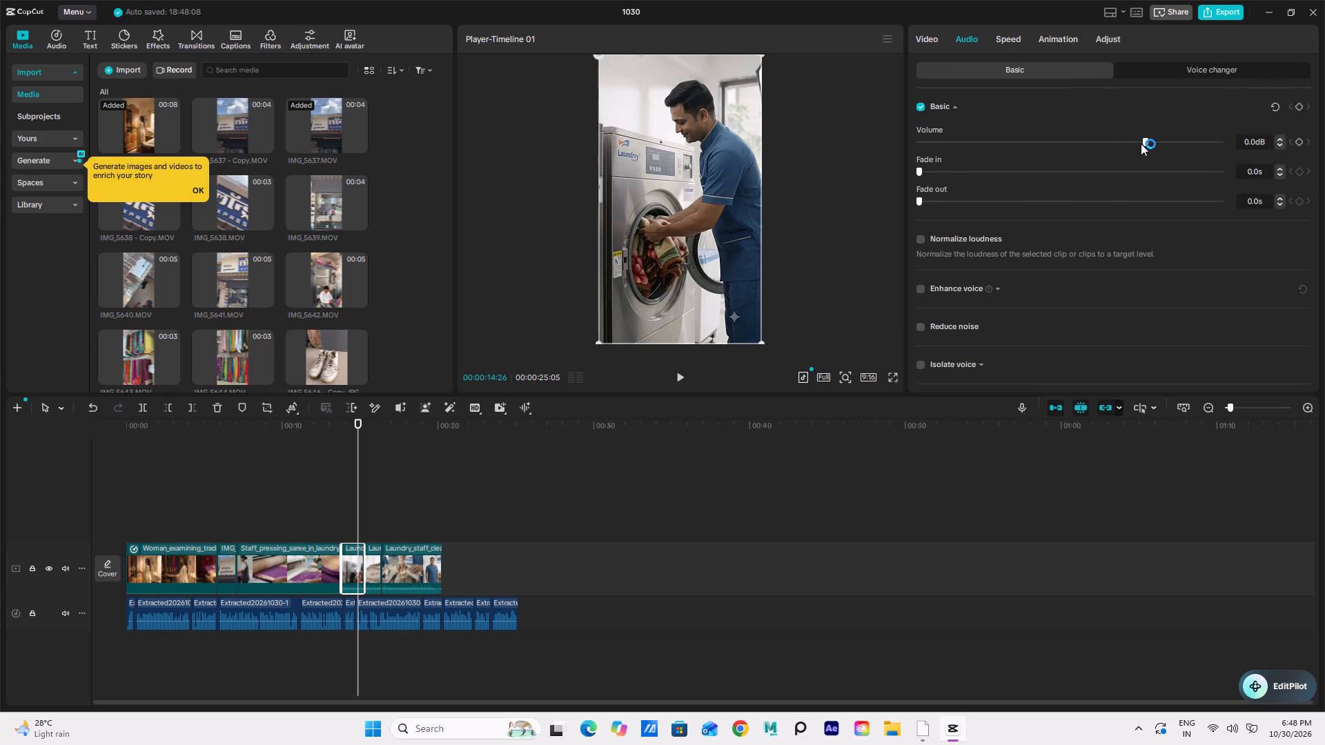
left_click_drag(1146, 139, 789, 161)
left_click(373, 553)
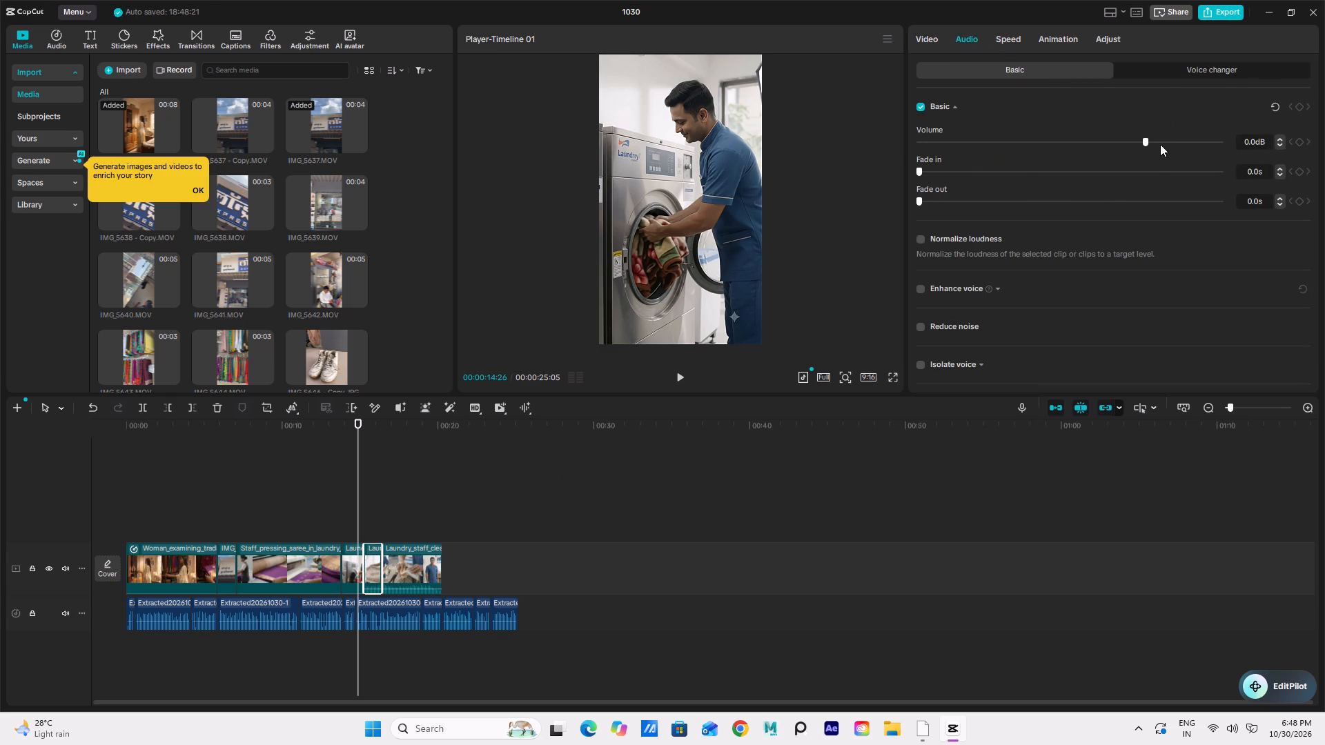
left_click_drag(1145, 140, 816, 186)
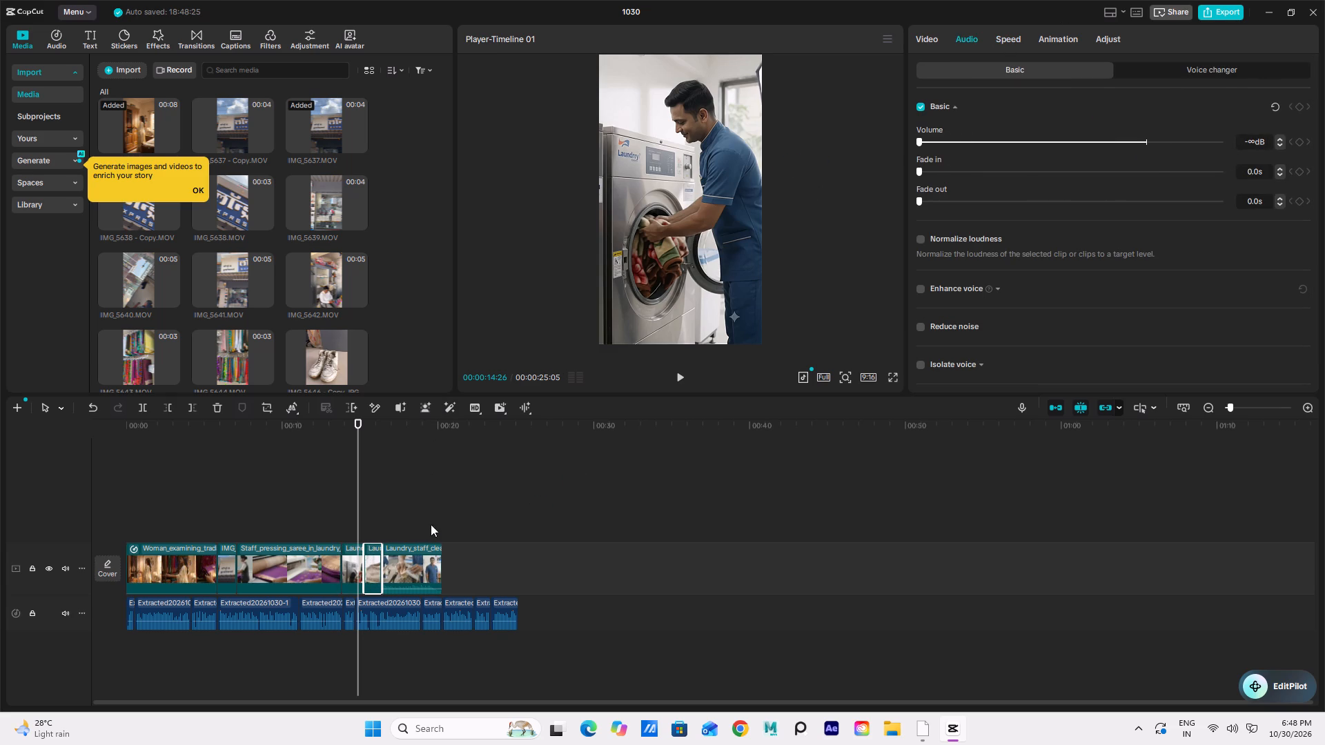
left_click(427, 555)
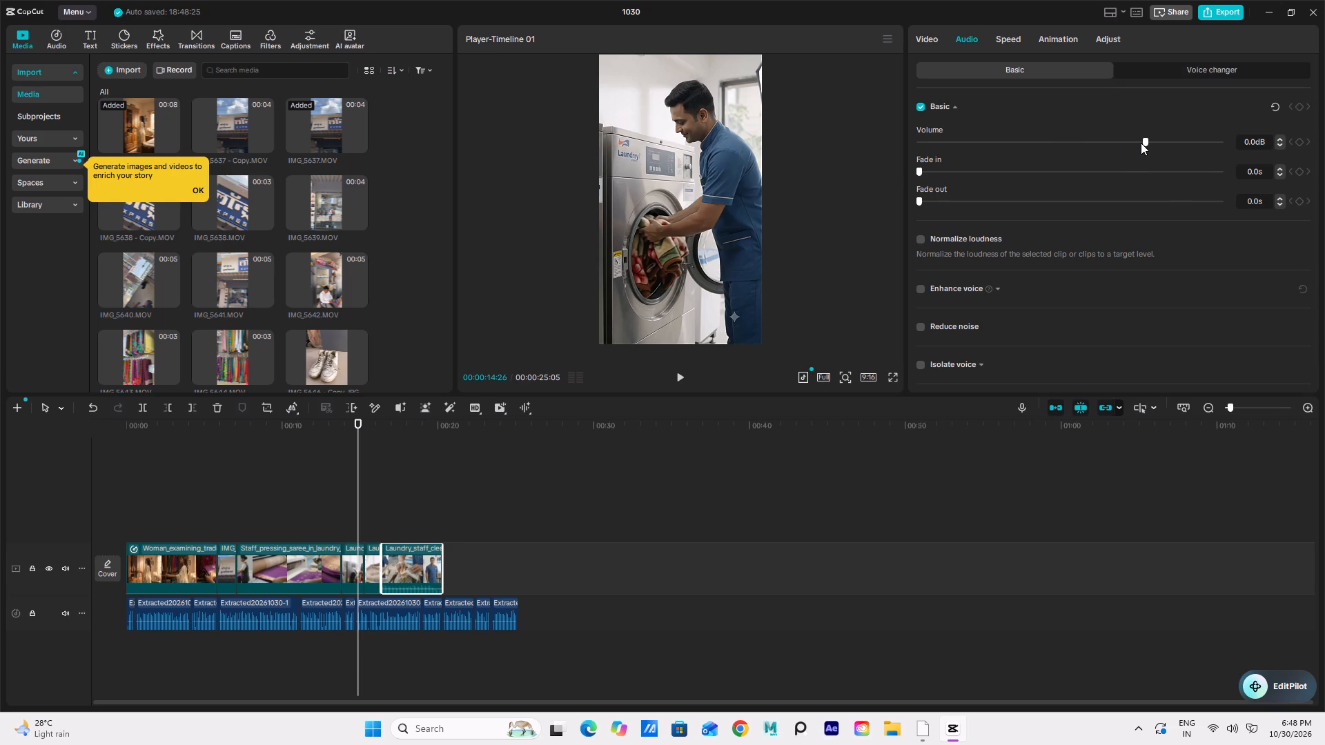
left_click_drag(1145, 140, 807, 186)
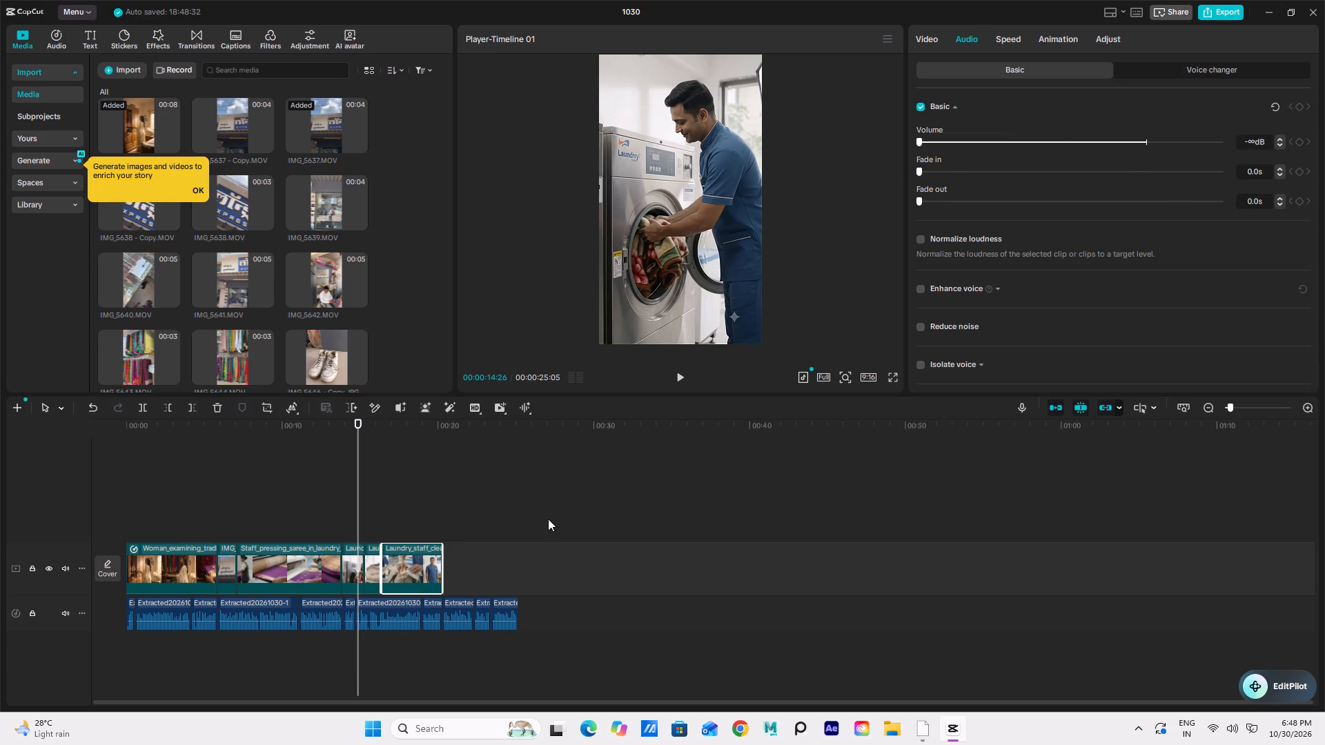
Play the timeline from about 00:00:16:00 past the last video clip, and return the playhead to that clip's end.
left_click(548, 519)
key("space")
left_click(375, 437)
key("space")
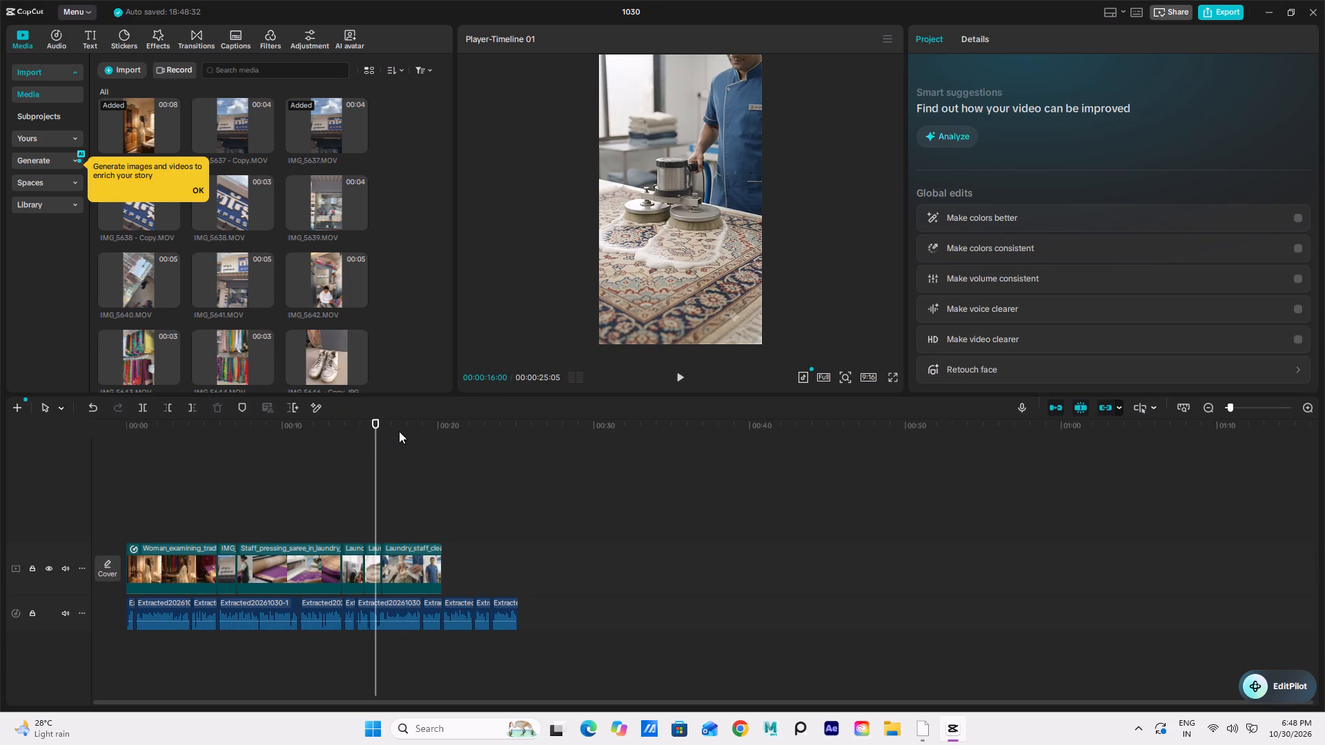
key("space")
left_click(197, 190)
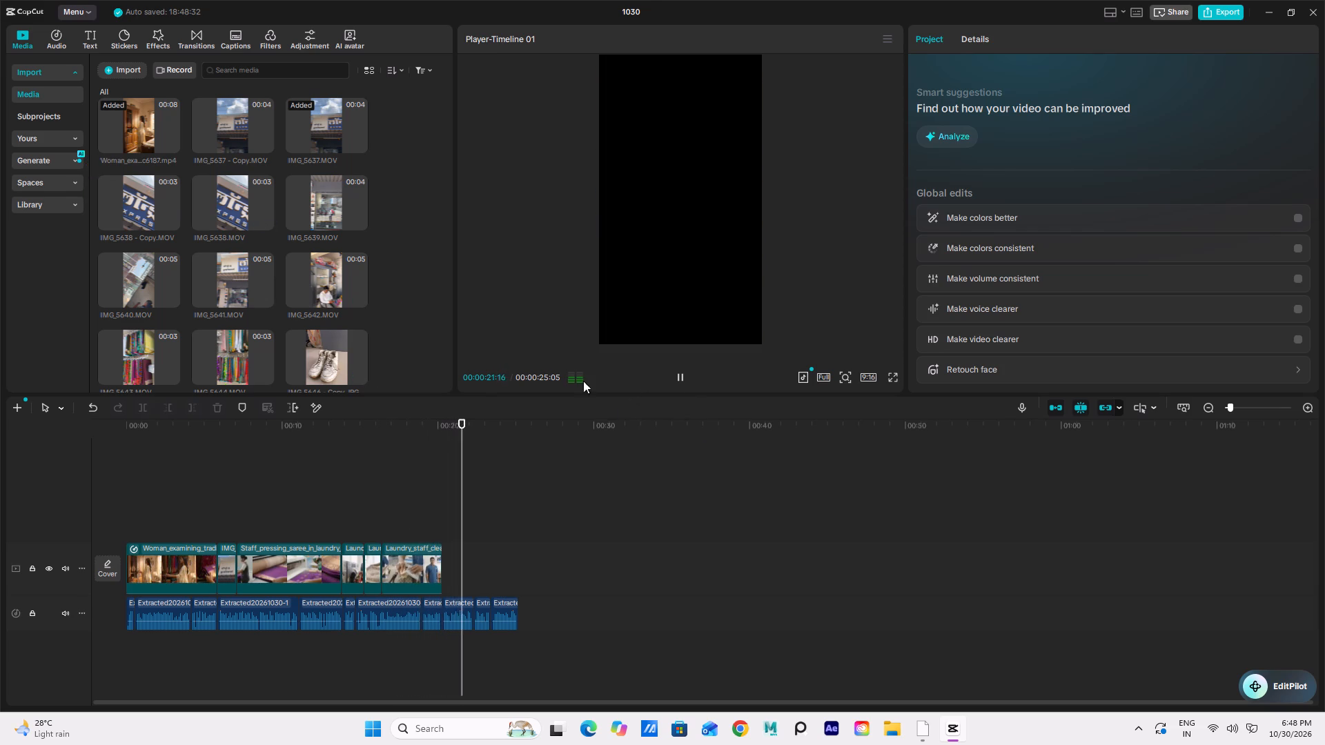
key("space")
left_click_drag(469, 417, 424, 486)
left_click_drag(473, 421, 429, 453)
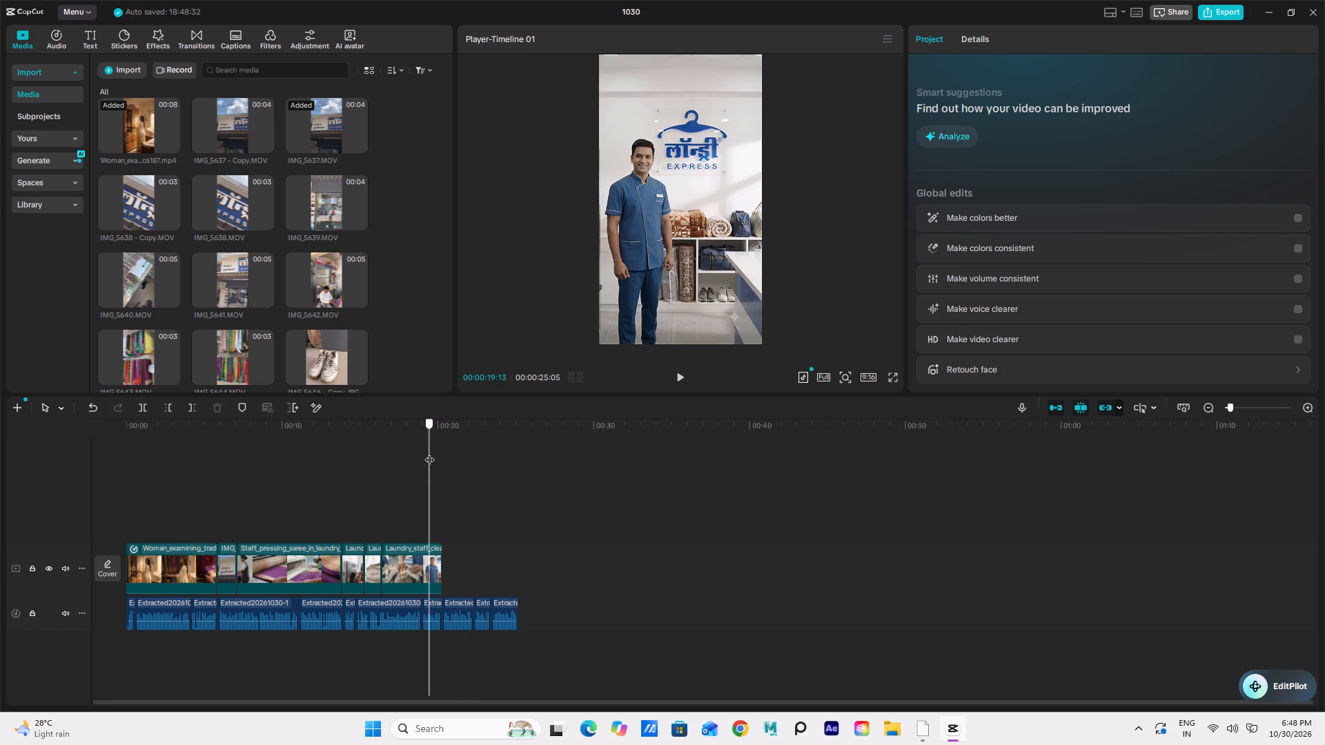
left_click_drag(429, 453, 442, 457)
Preview the carry-bag and Laundry Express storefront clips in the imported media to find footage for the next shot.
scroll(272, 271, "down", 4)
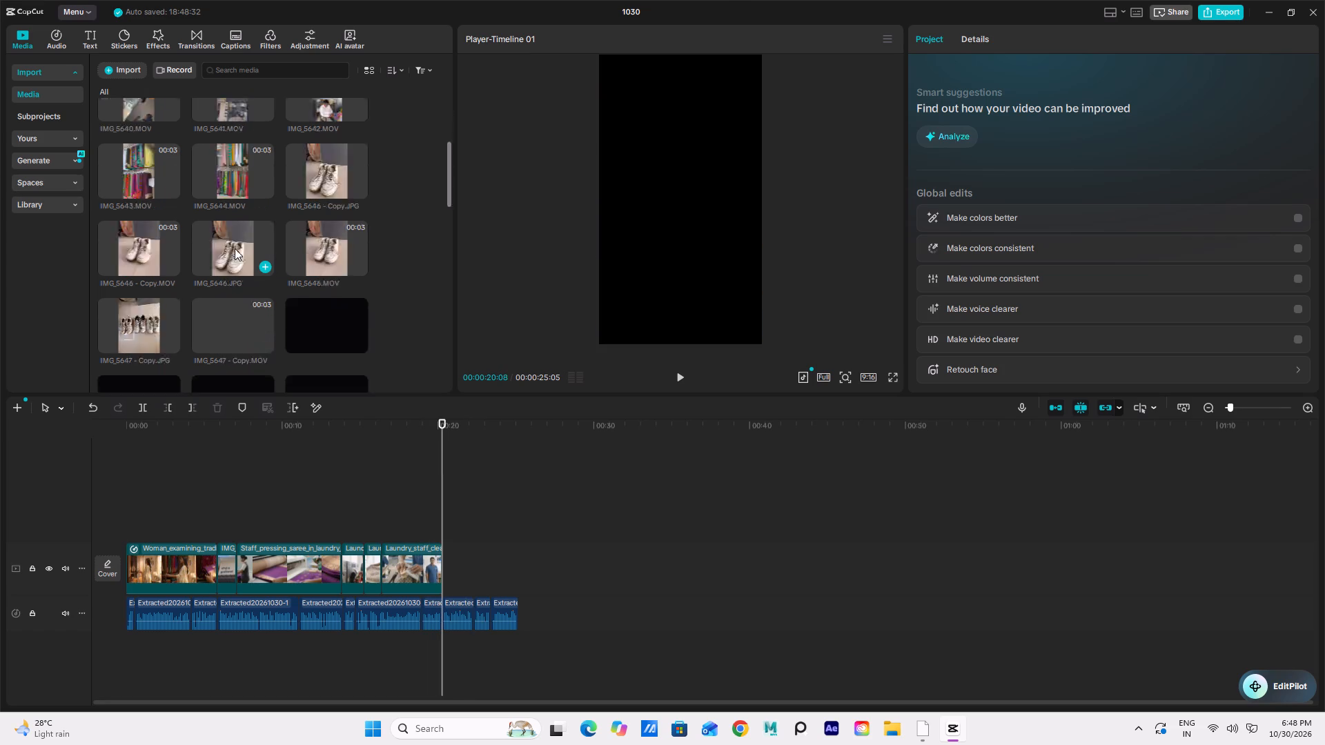
scroll(235, 248, "down", 13)
scroll(216, 235, "up", 6)
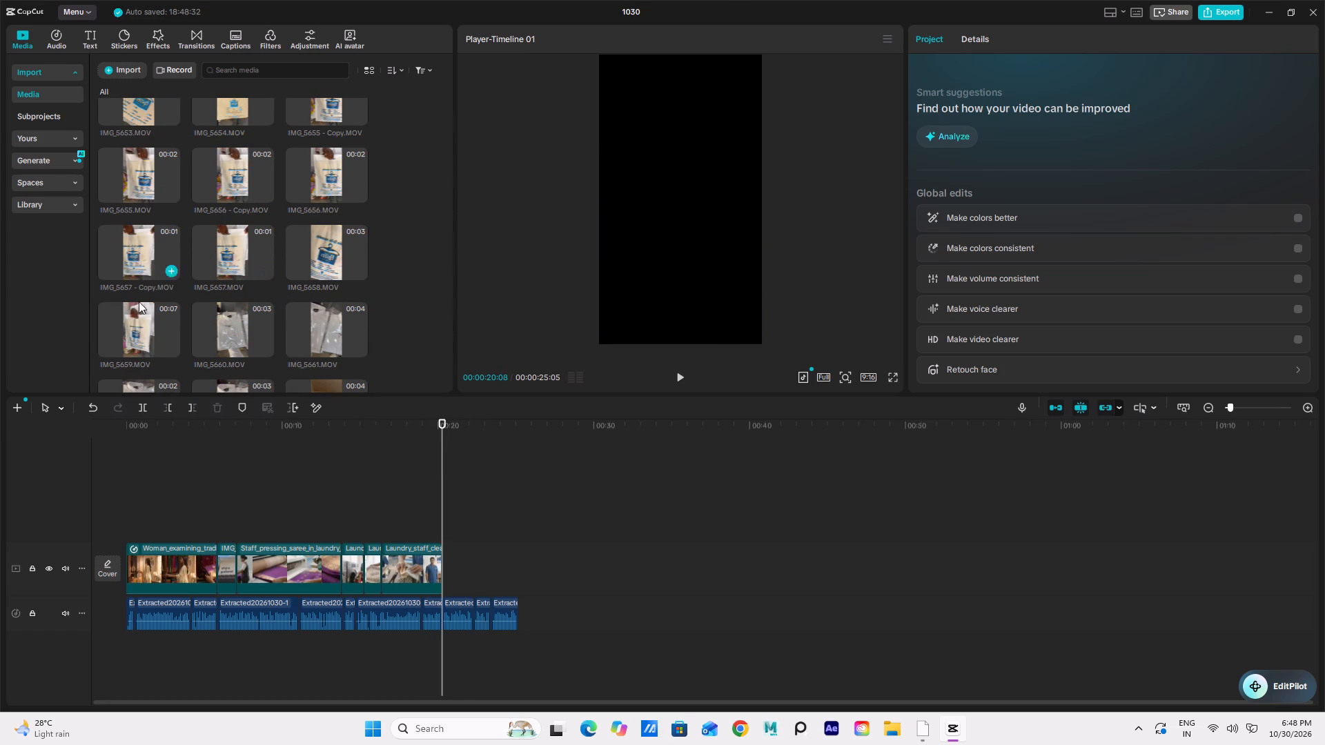
left_click(135, 341)
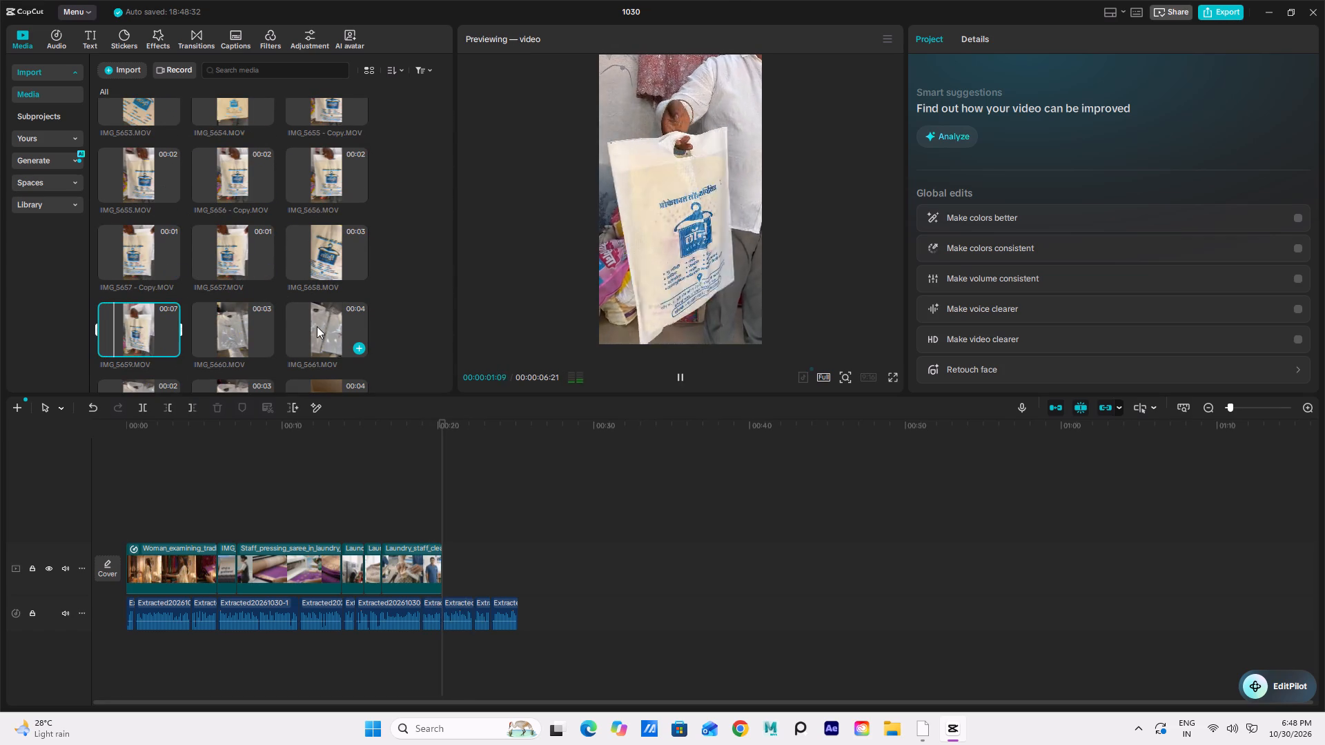
left_click(326, 257)
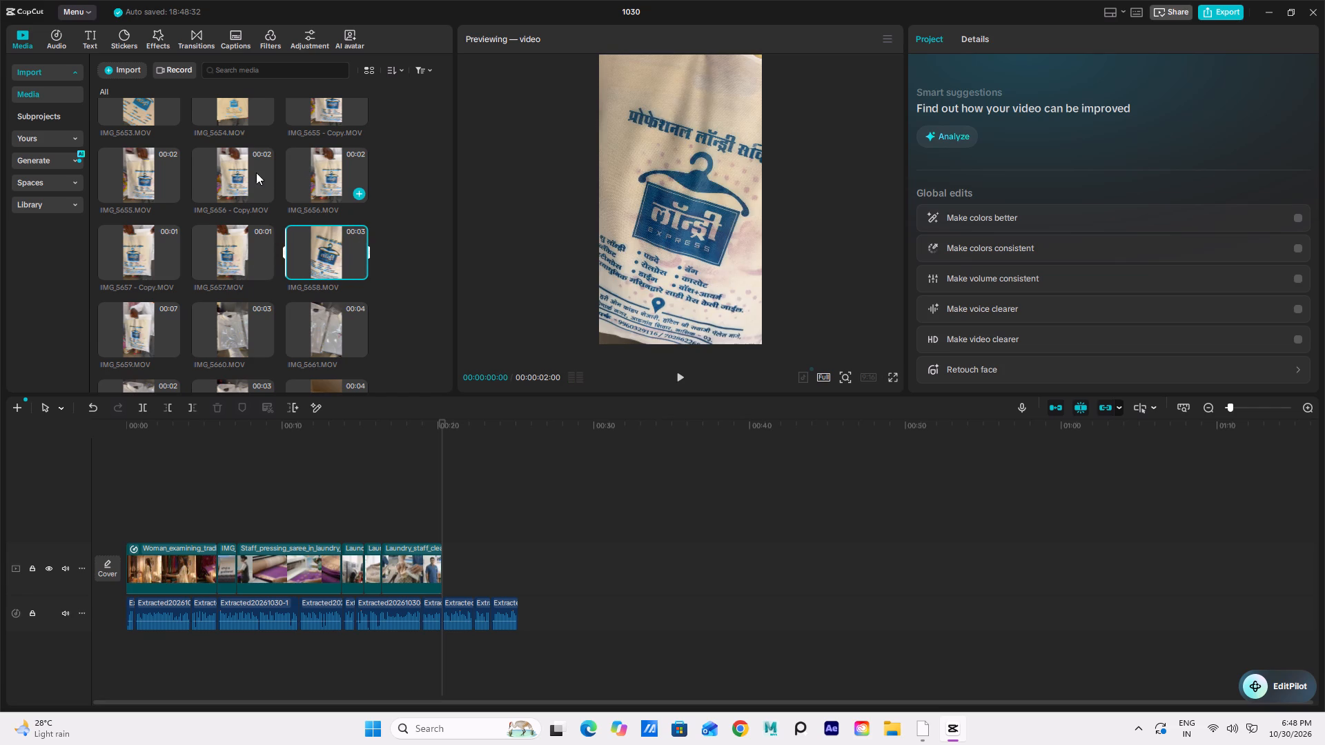
scroll(207, 170, "up", 3)
left_click(317, 196)
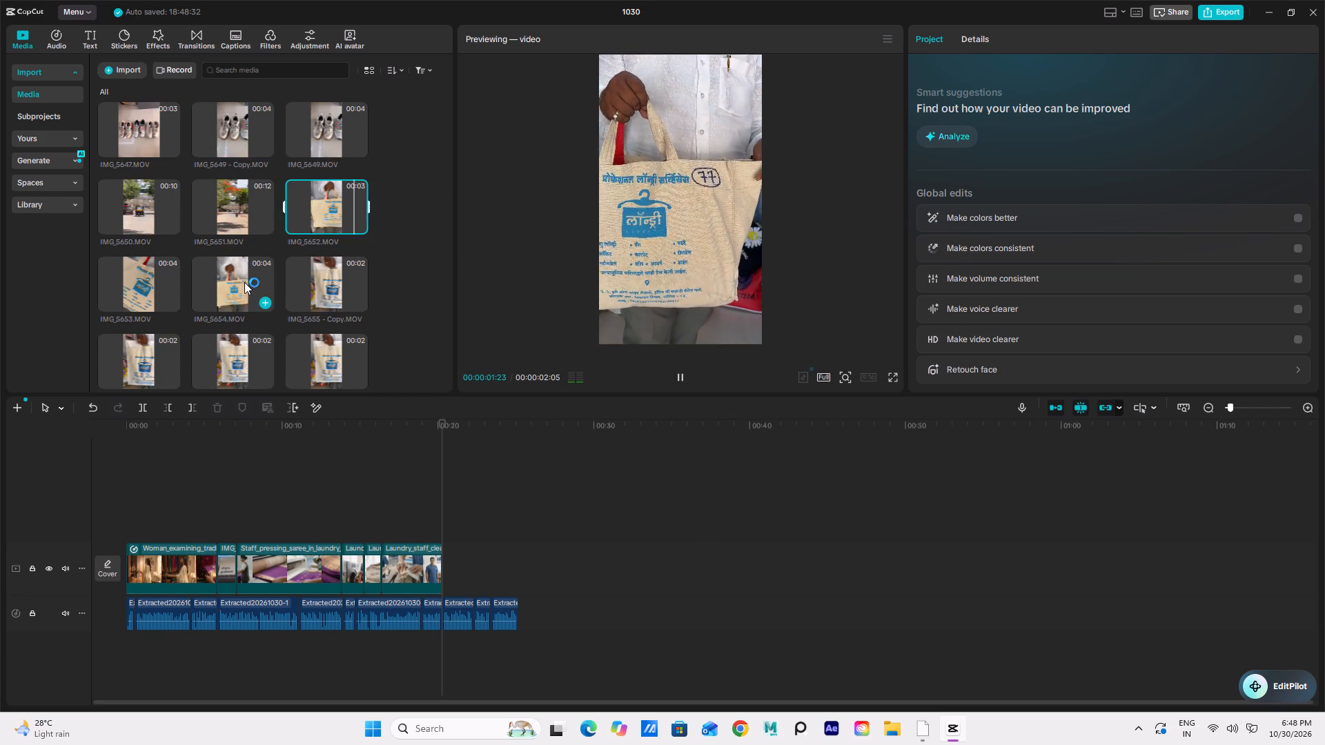
left_click(139, 286)
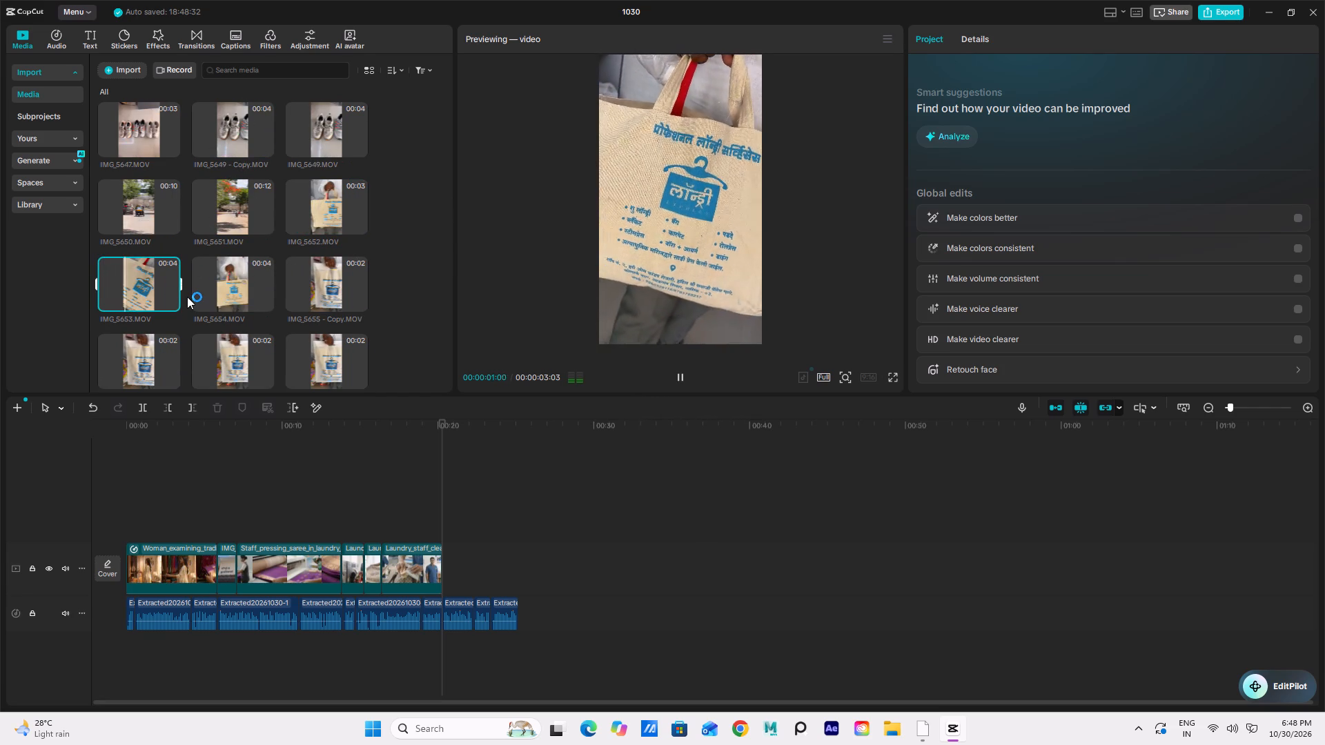
left_click(227, 278)
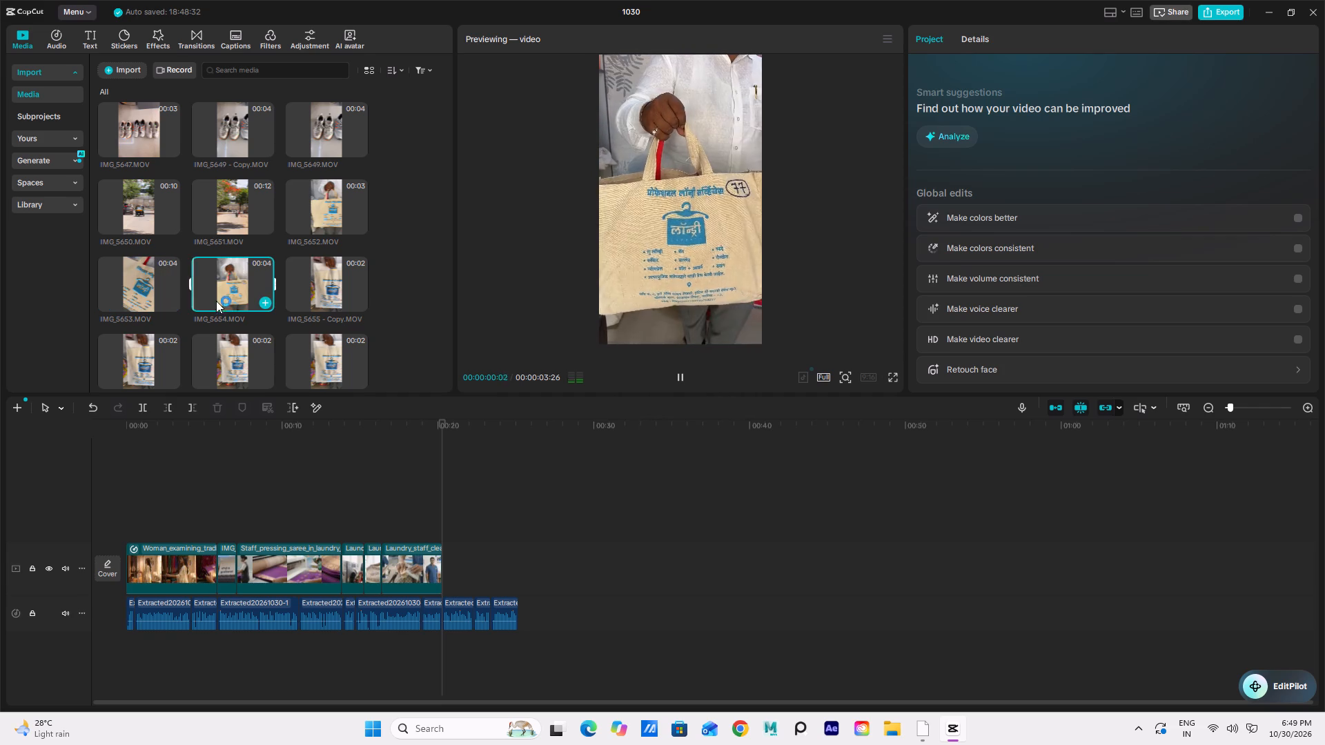
left_click(316, 279)
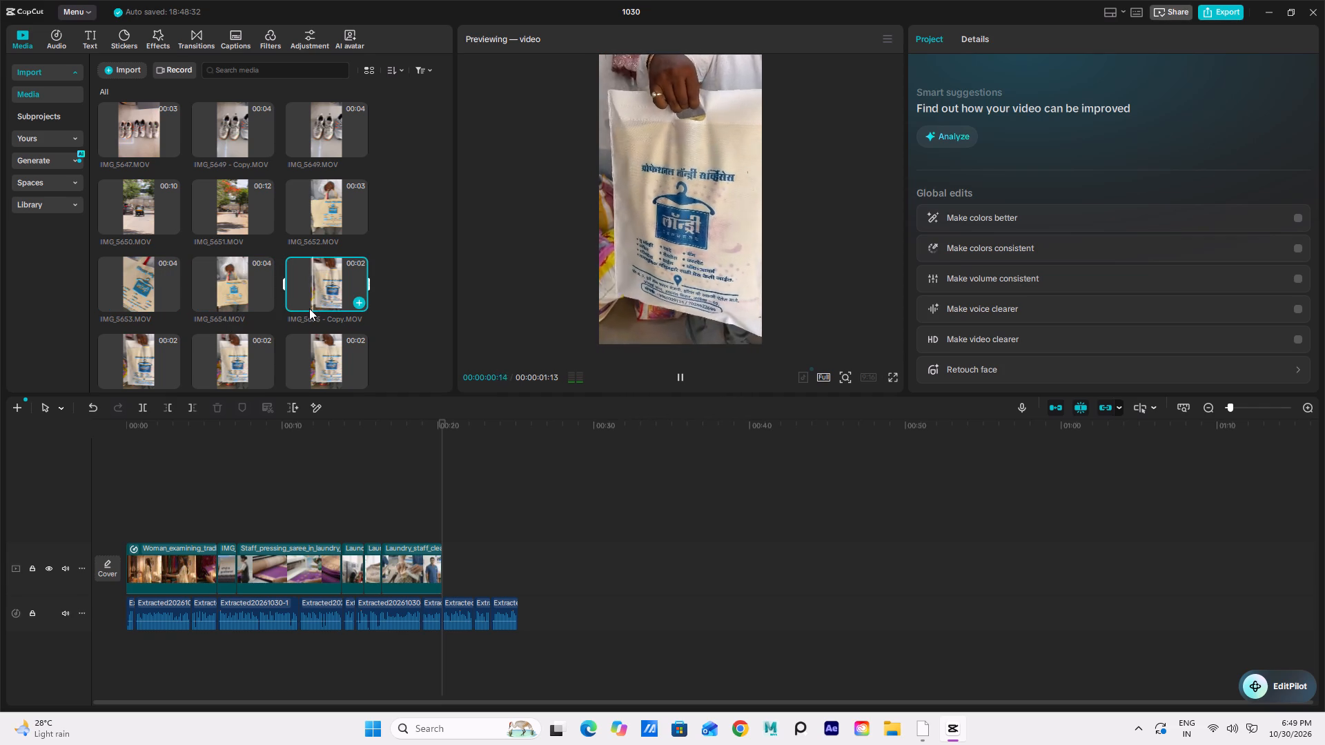
scroll(150, 316, "down", 3)
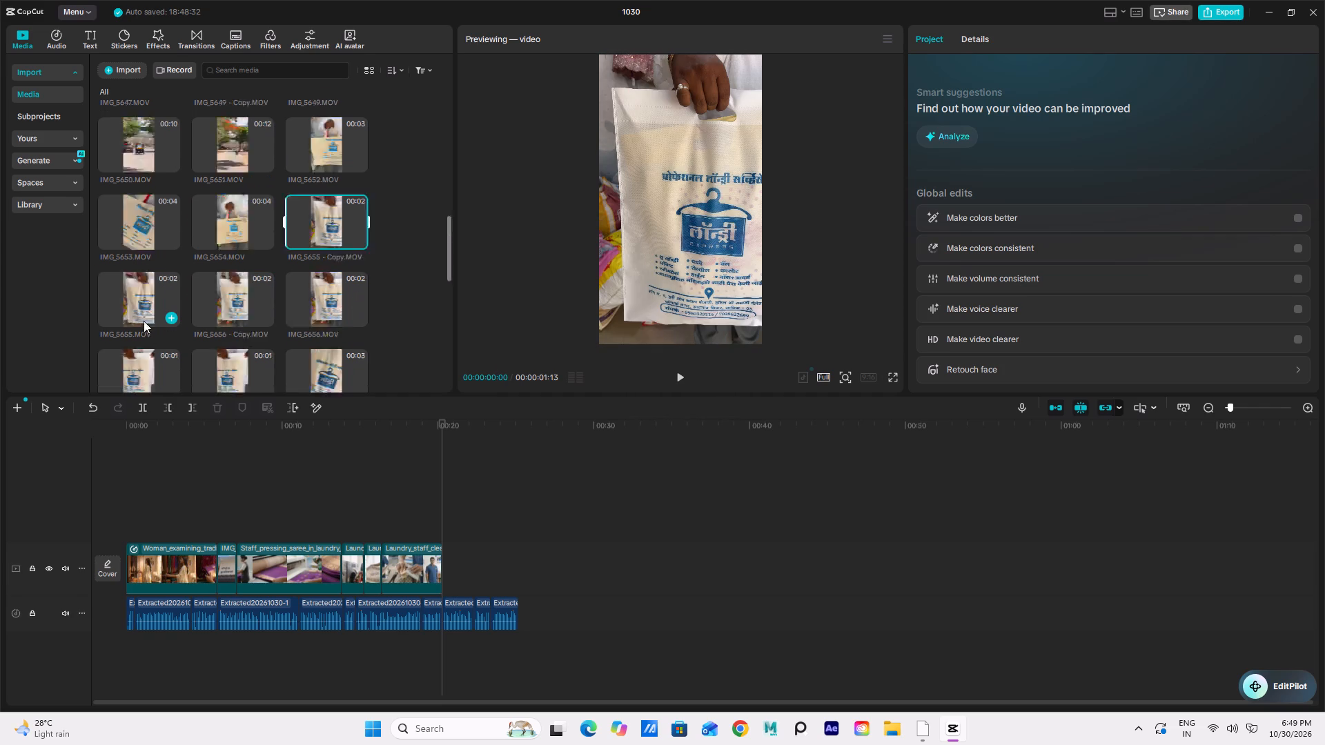
left_click(134, 319)
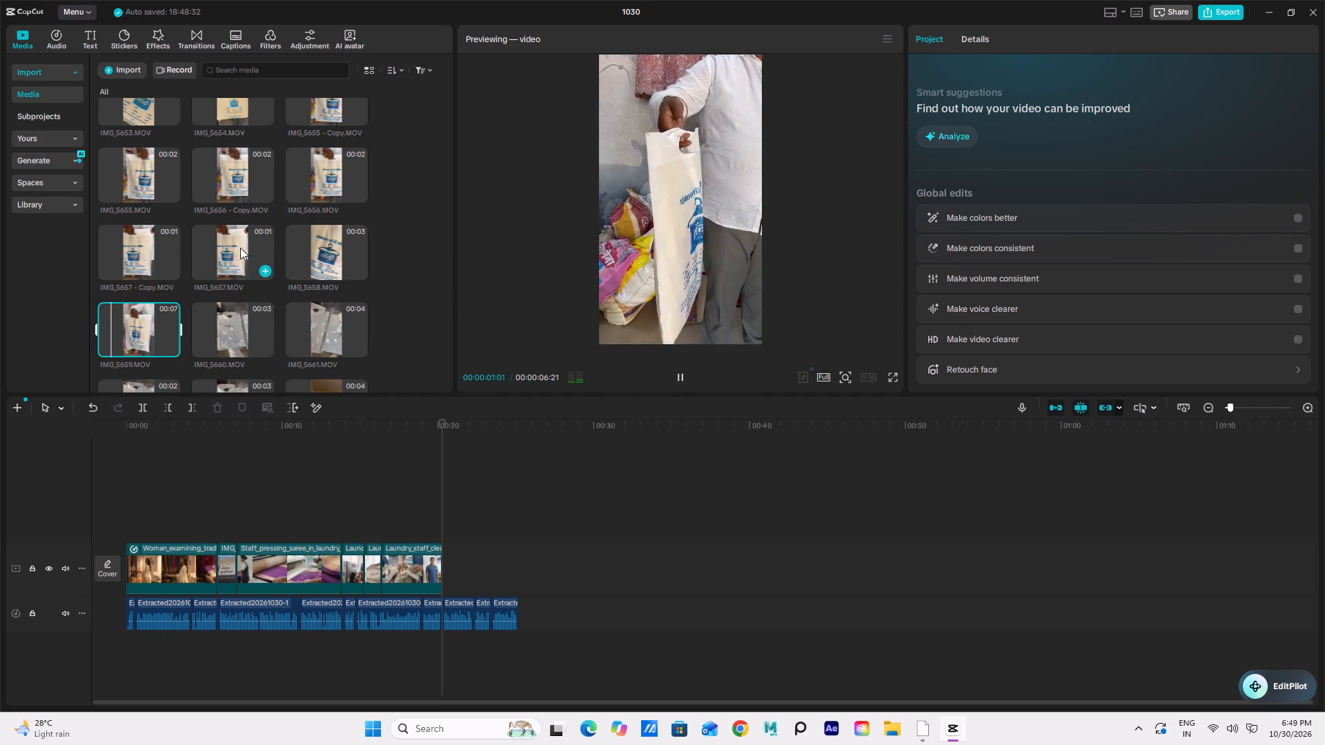
left_click(240, 248)
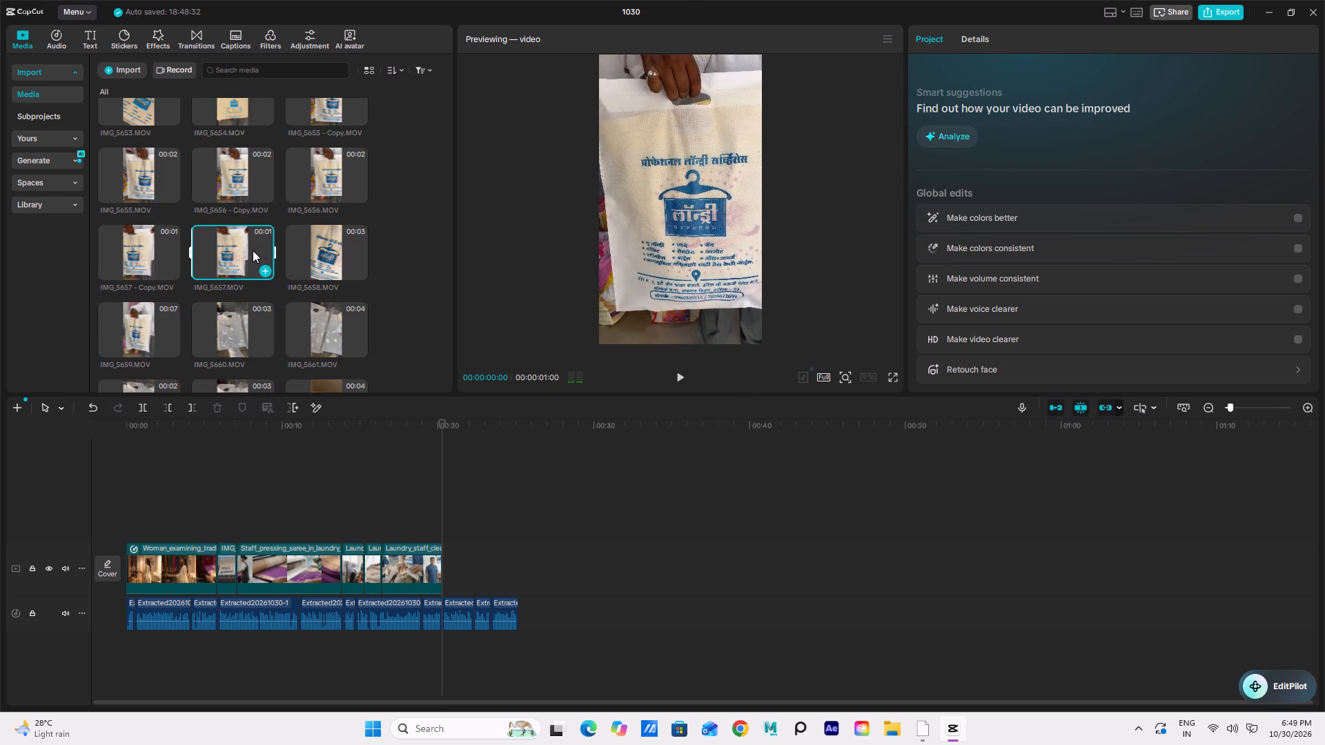
left_click(317, 247)
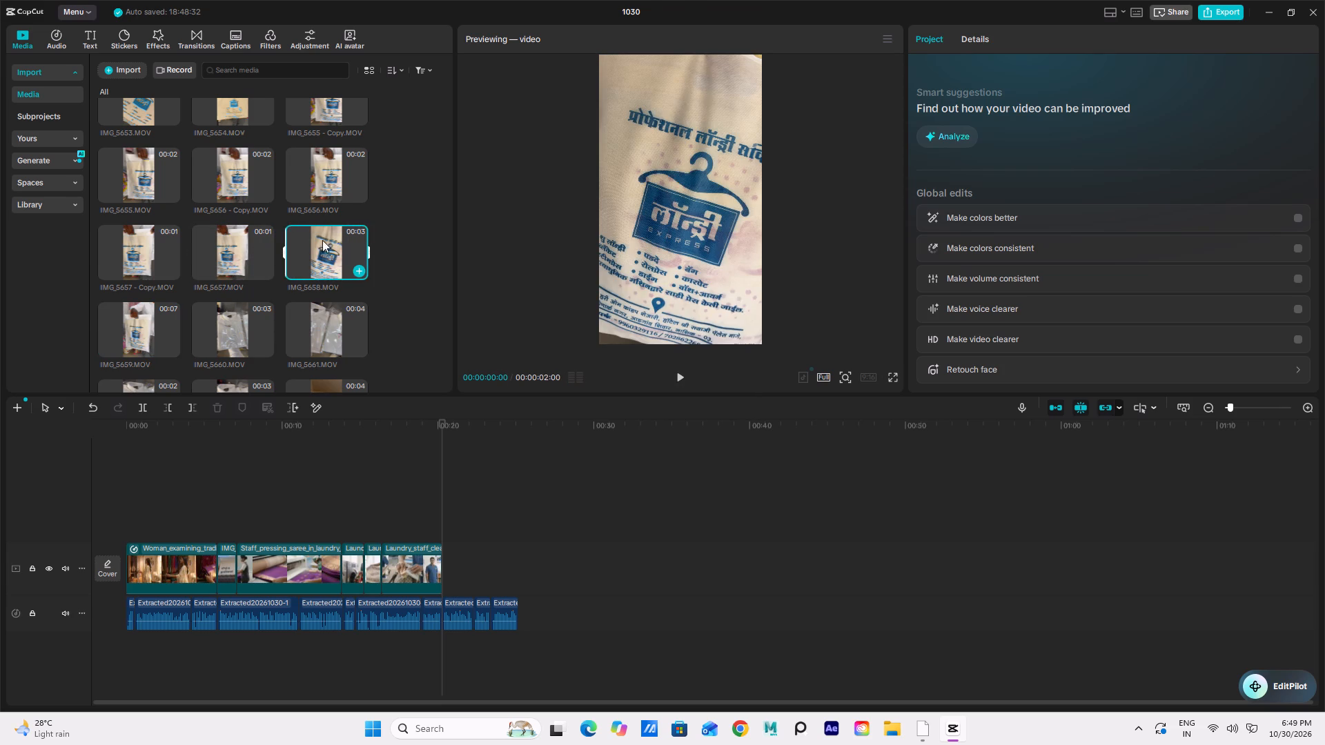
scroll(181, 183, "up", 16)
left_click(137, 197)
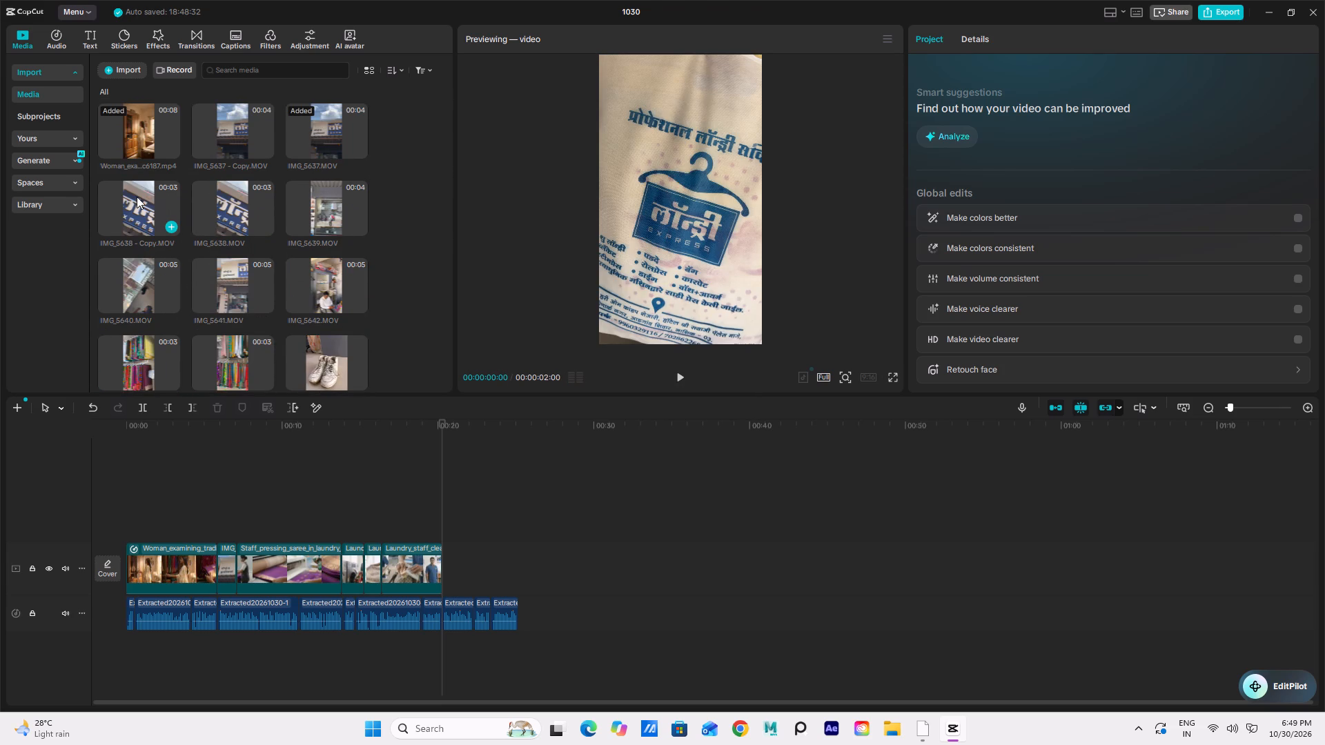
left_click(245, 210)
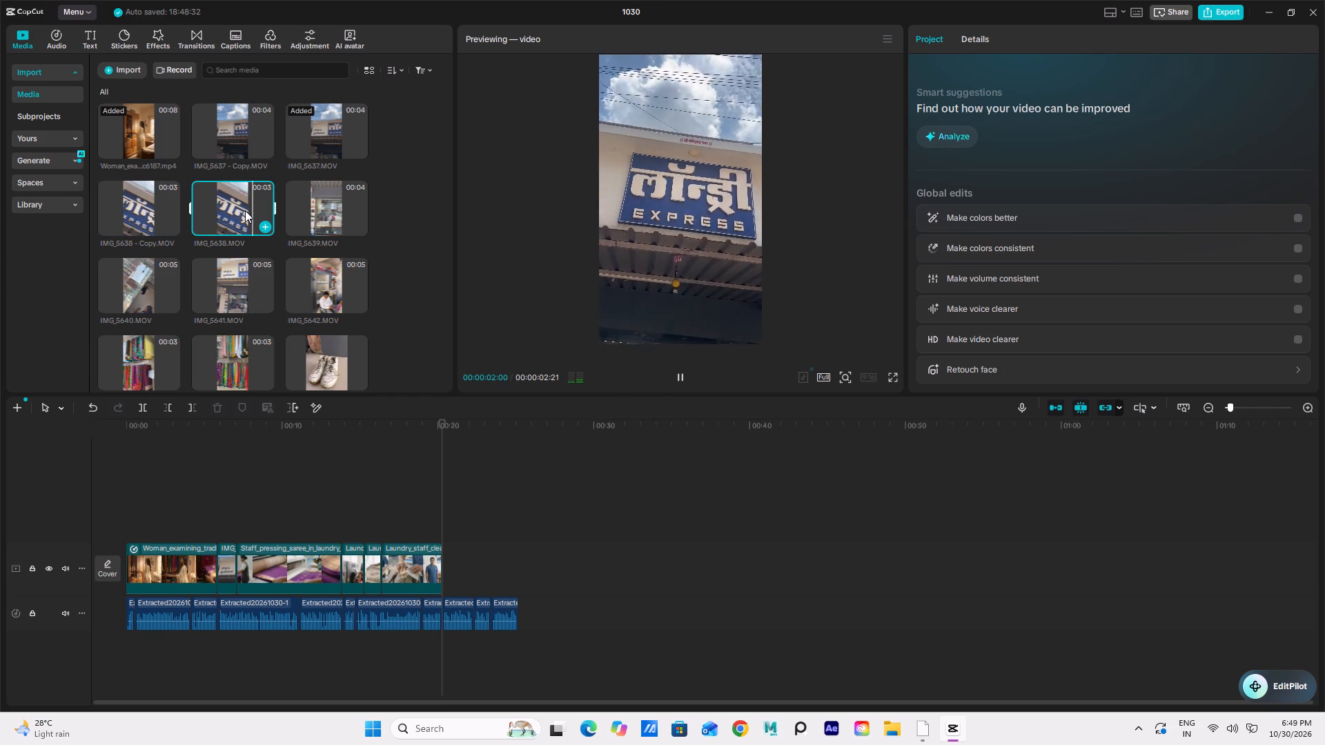
left_click(331, 125)
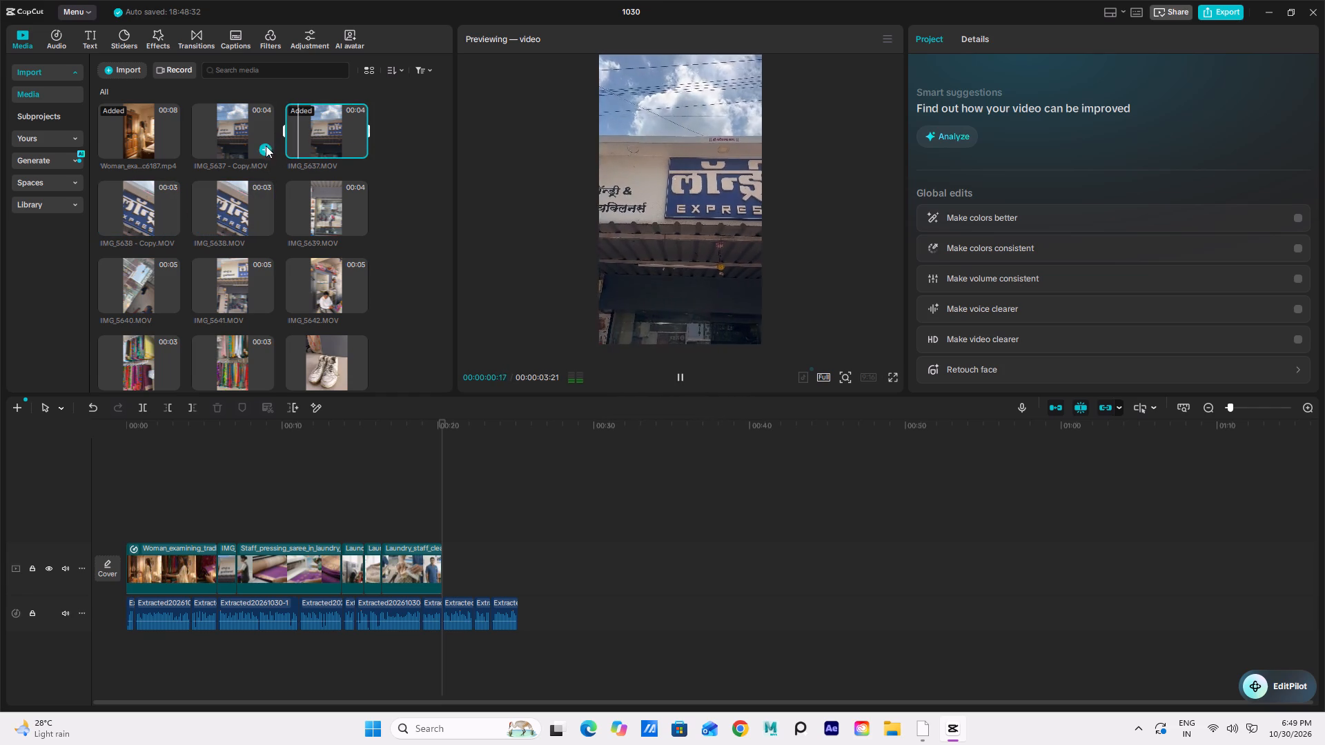
Add IMG_5637.MOV to the main video track directly after the last Laundry_staff clip.
left_click_drag(312, 112, 484, 558)
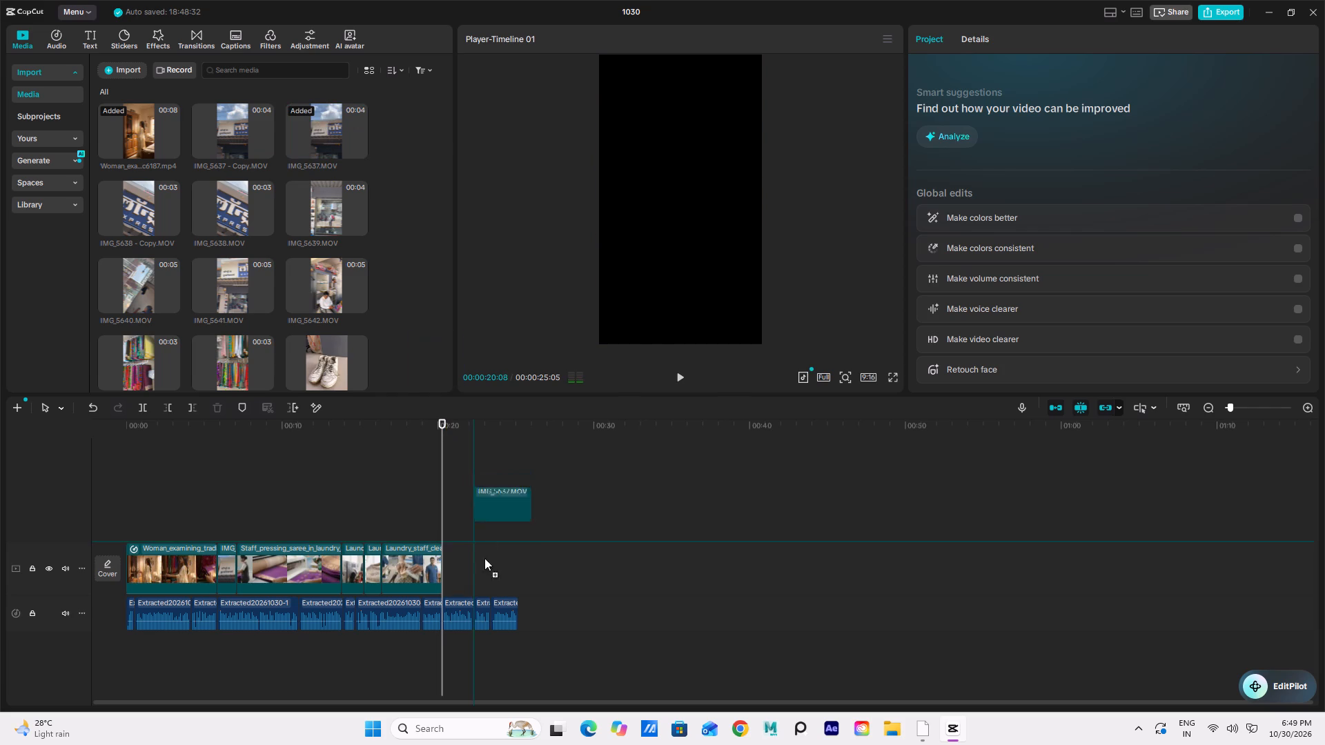
left_click_drag(484, 558, 466, 571)
Trim the end of the newly added IMG_5637.MOV clip to about 00:00:22:08, at the audio cut, and play it back.
key("space")
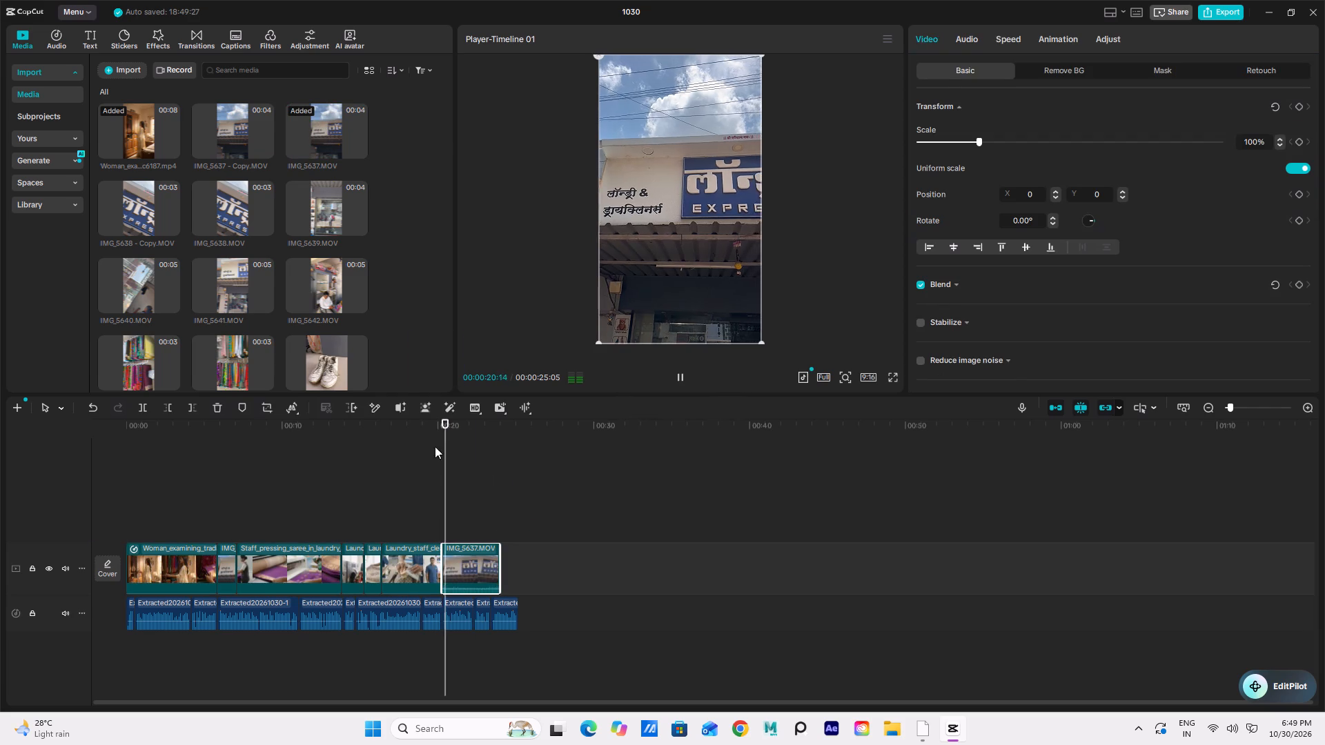
key("space")
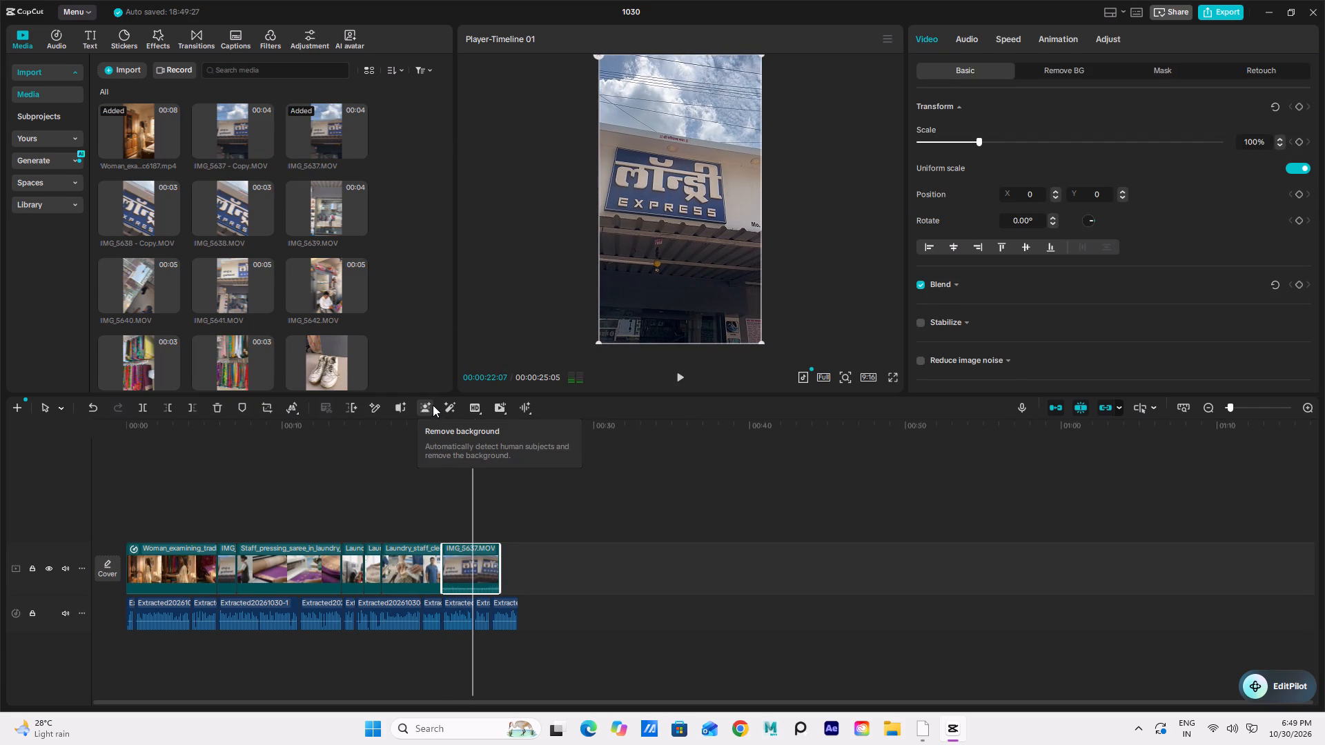
left_click_drag(502, 567, 481, 574)
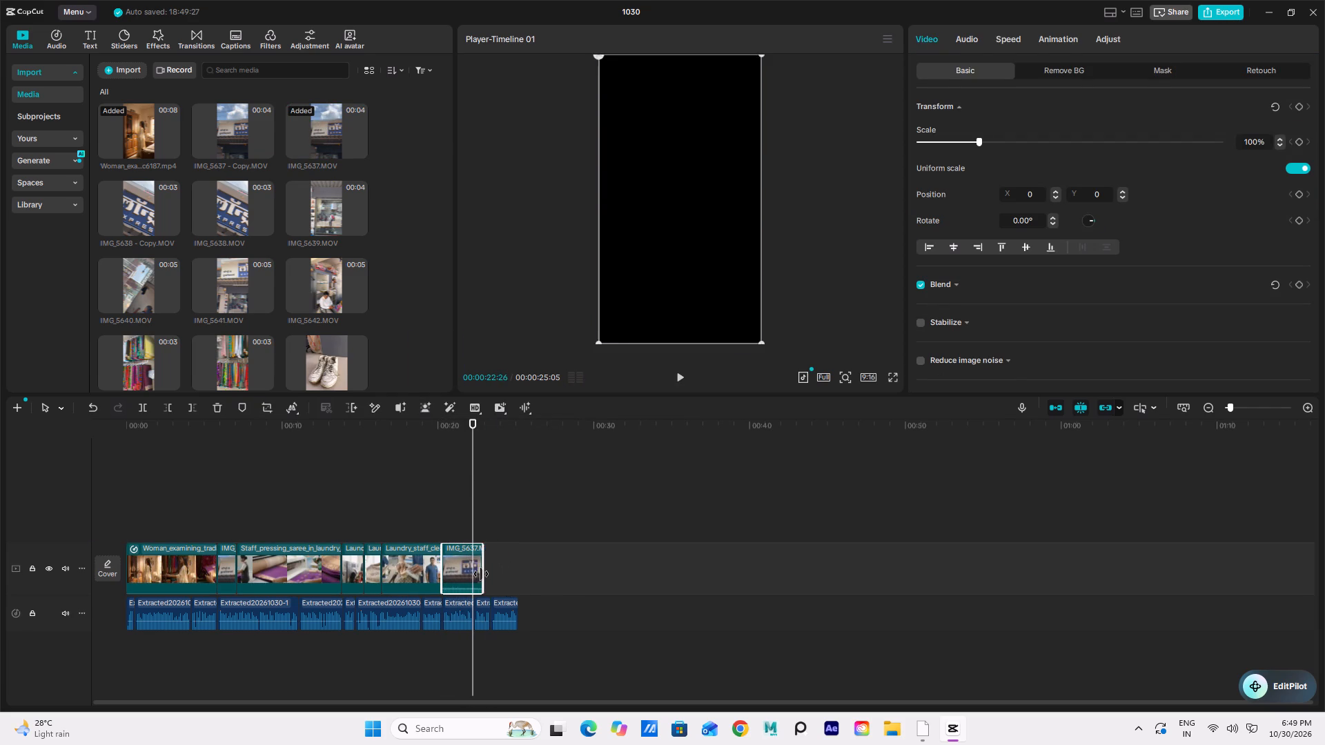
left_click_drag(481, 574, 475, 576)
left_click(436, 466)
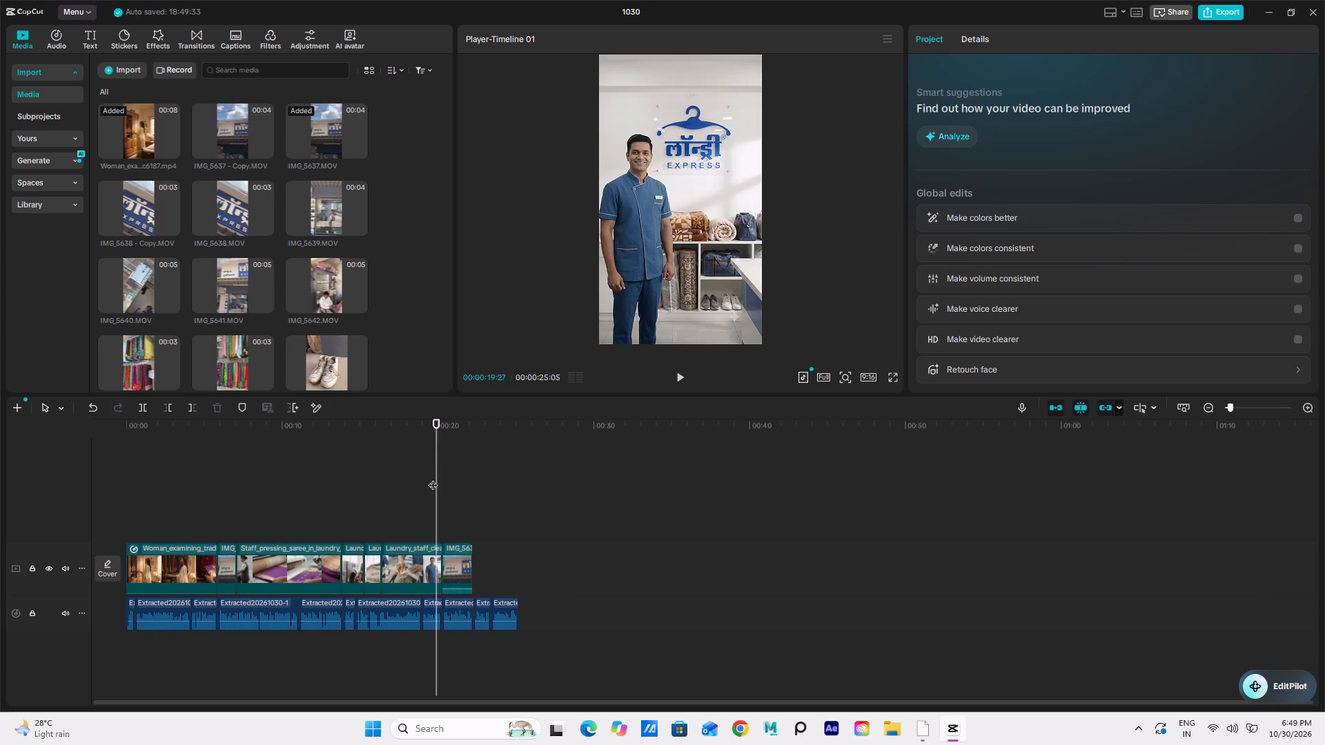
key("space")
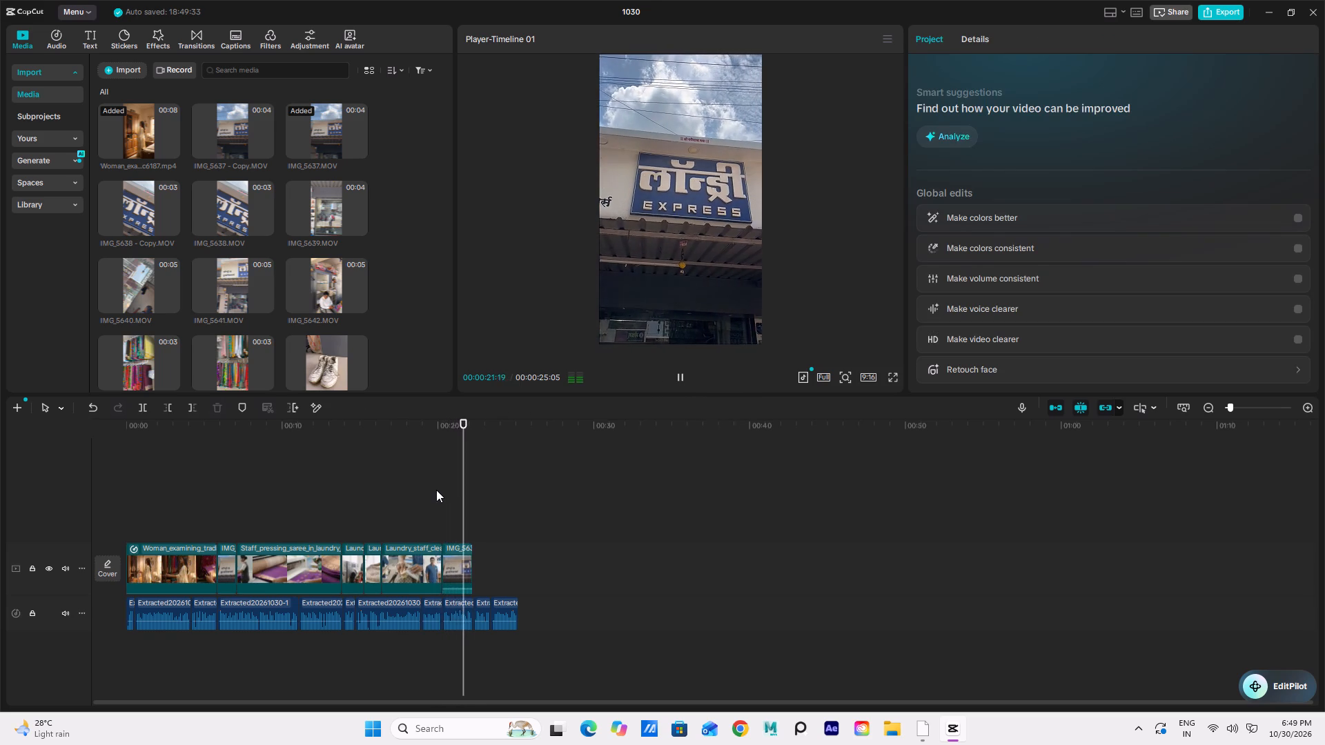
key("space")
Mute the closing IMG_5637.MOV clip by lowering its volume fully, and play the timeline through to the end.
left_click(465, 568)
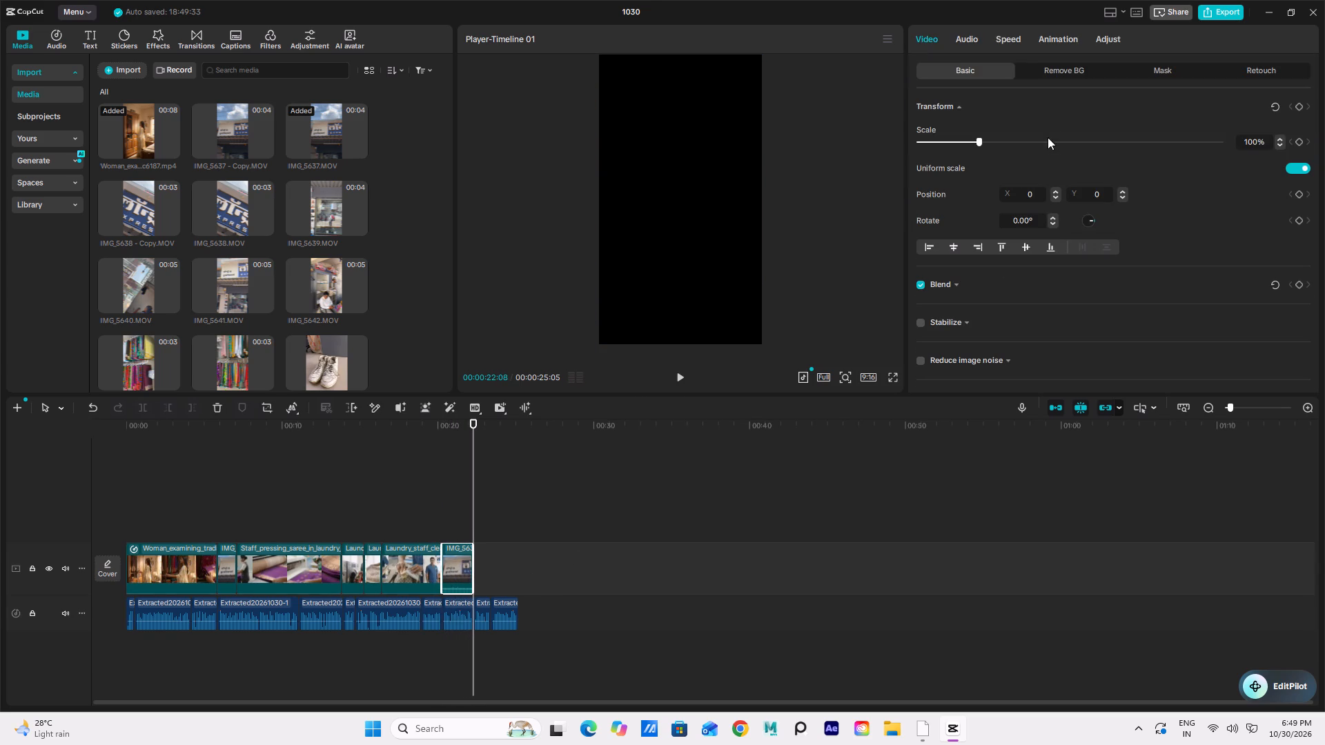
left_click(973, 34)
left_click_drag(1144, 139, 604, 181)
left_click(402, 458)
key("space")
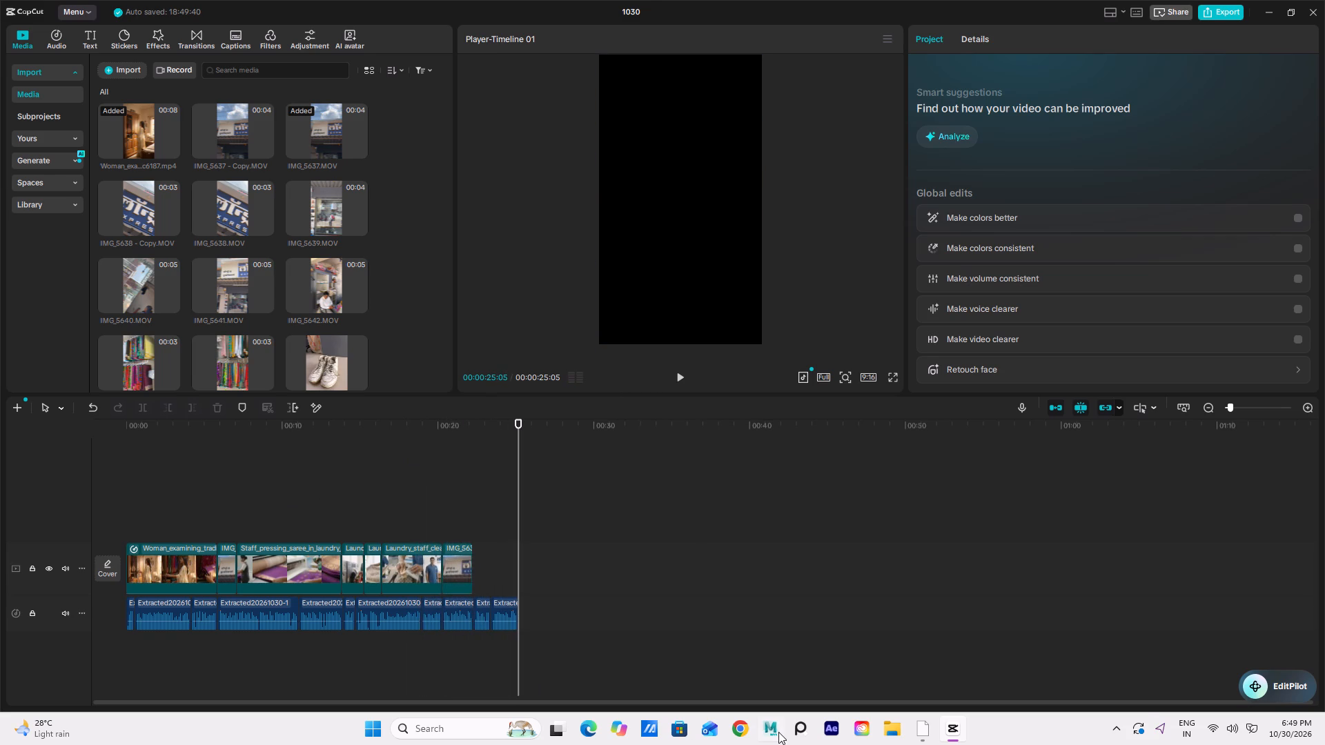
Switch to the Chrome browser.
left_click(745, 722)
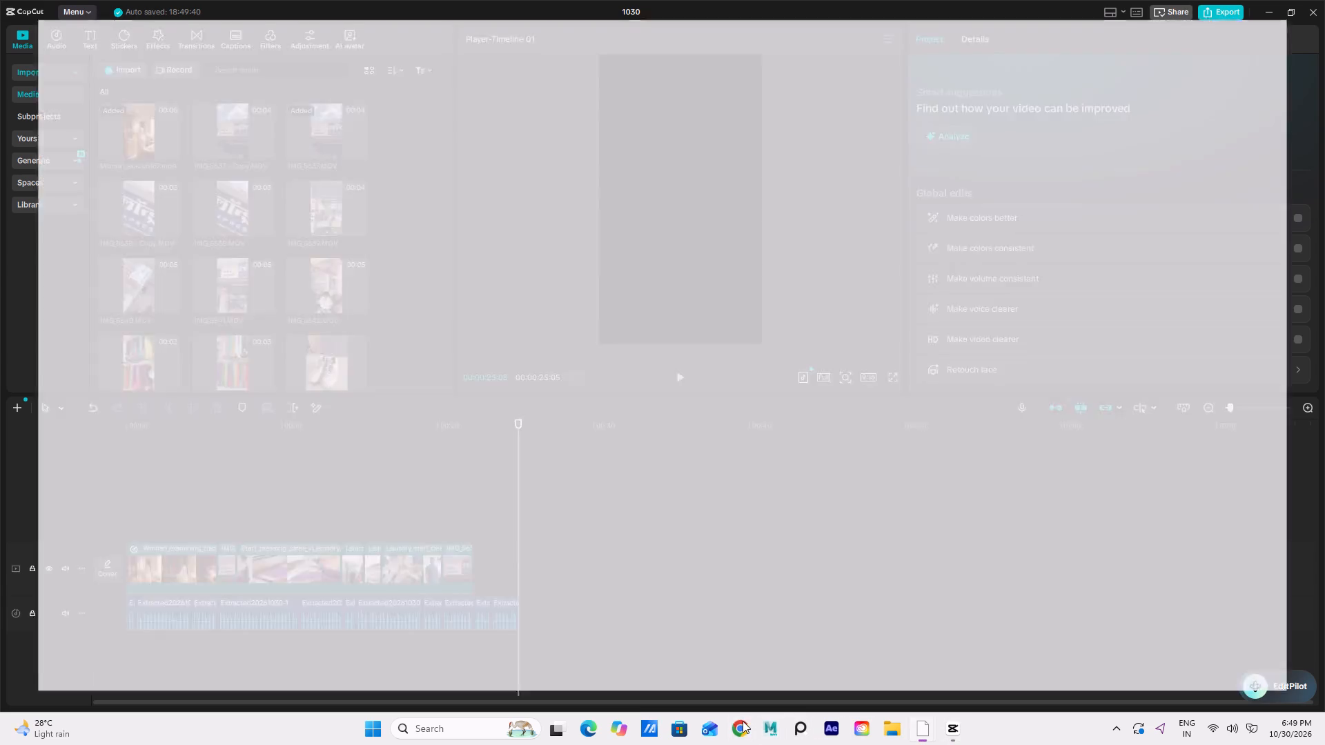
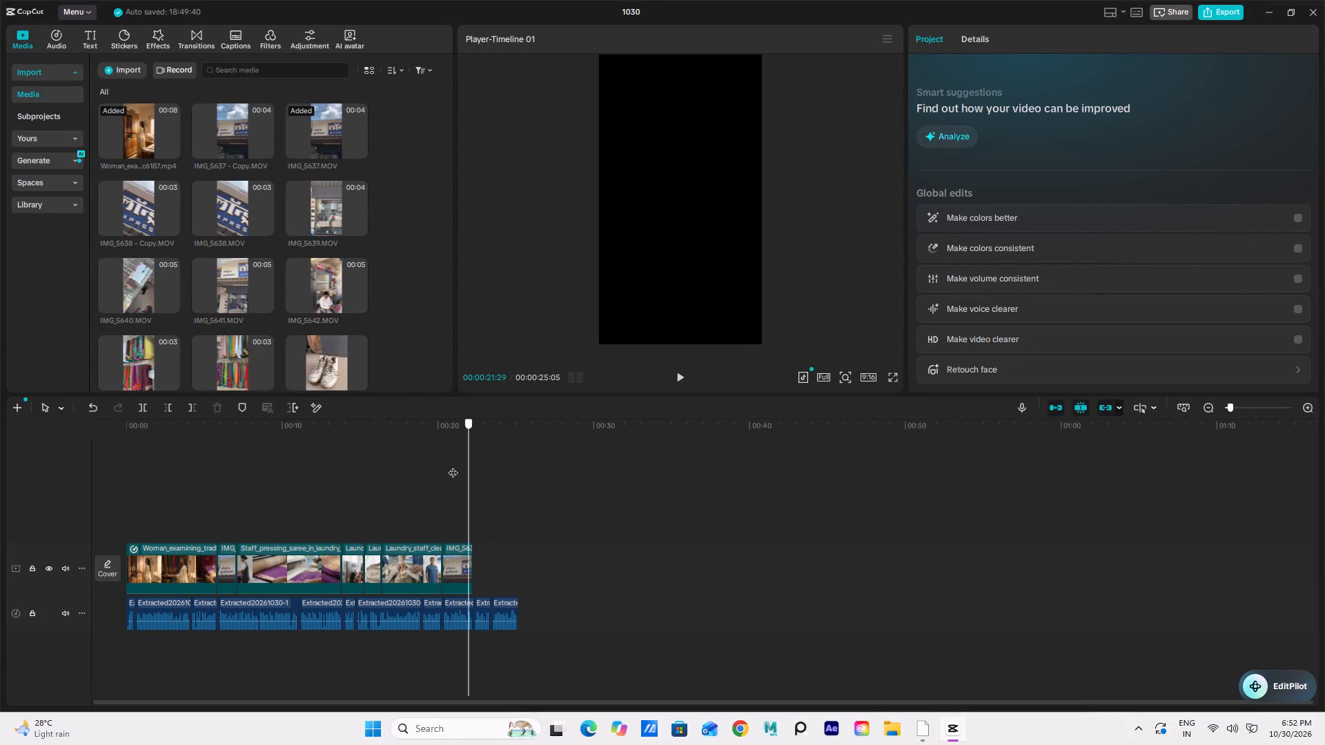
Enlarge the opening Woman_examining clip to 121% and reposition it so it still covers the whole frame.
left_click_drag(453, 466, 84, 519)
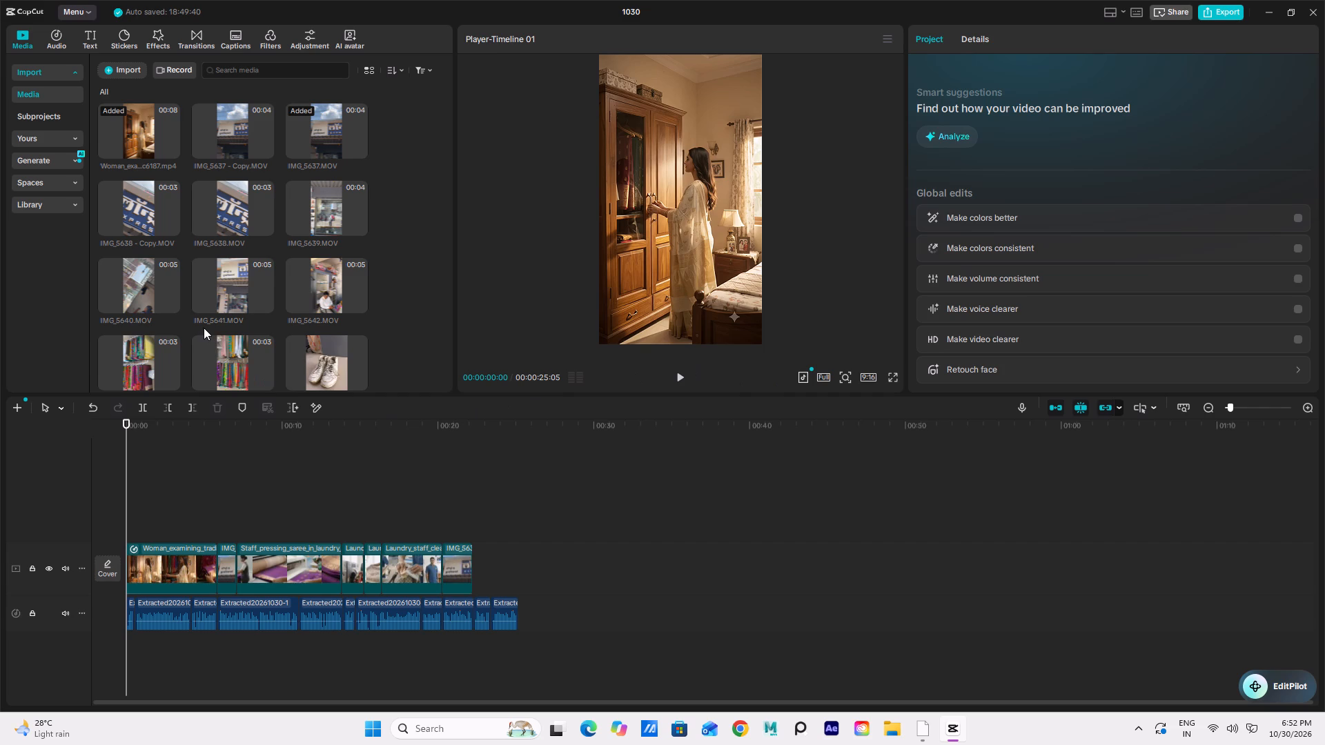
left_click(195, 573)
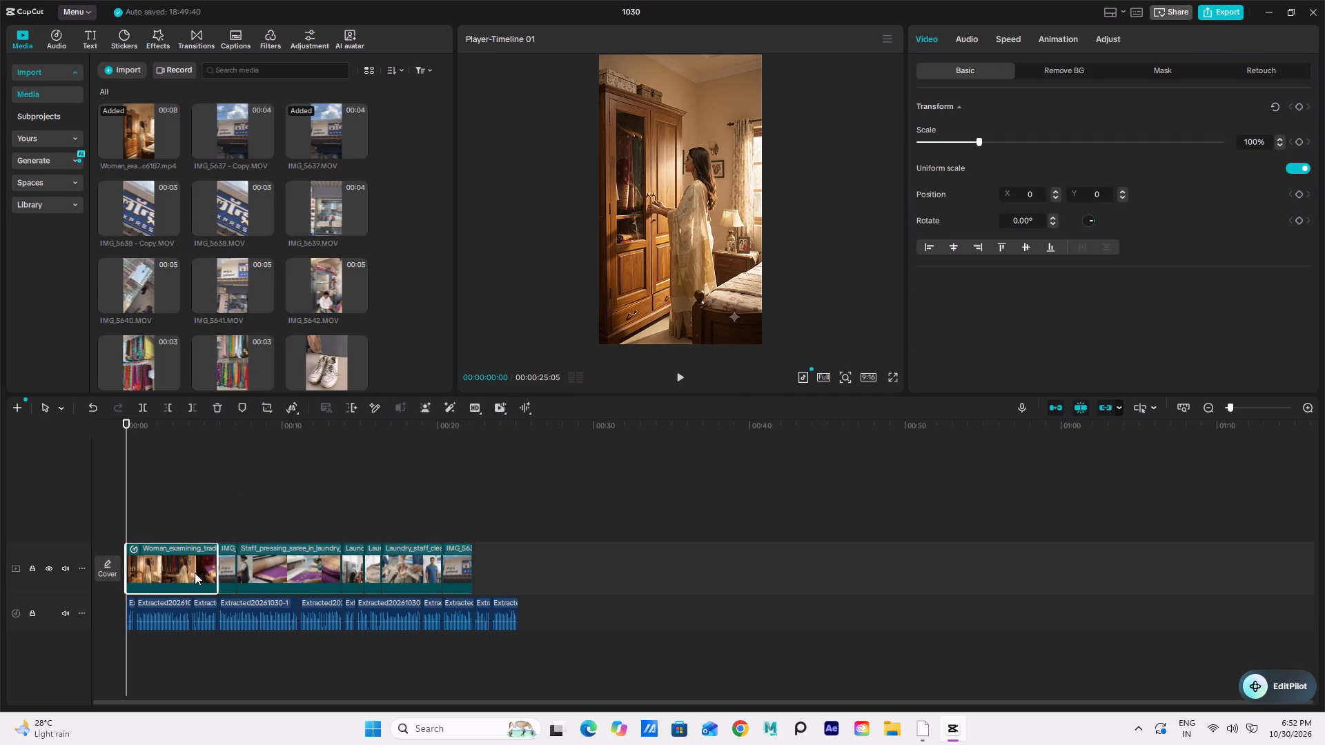
left_click_drag(762, 344, 768, 353)
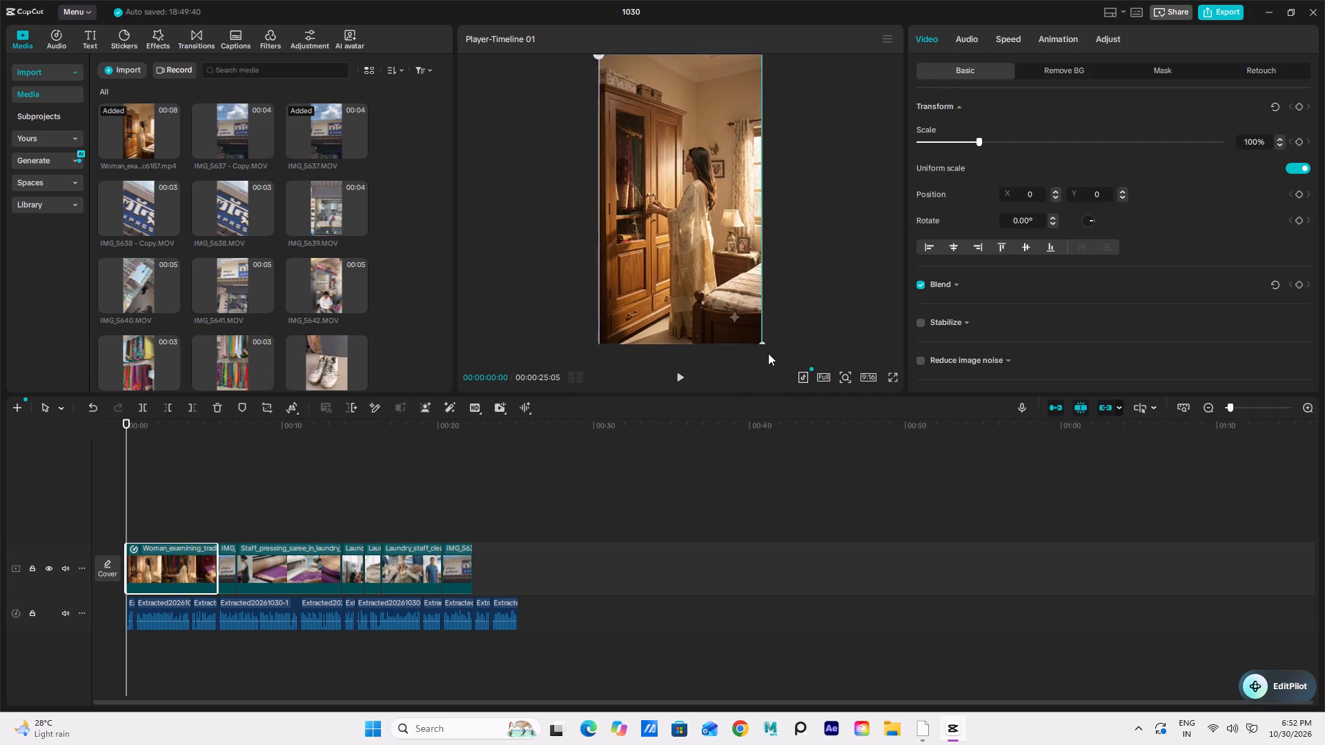
left_click_drag(768, 353, 786, 390)
left_click_drag(736, 286, 736, 313)
left_click_drag(716, 241, 723, 316)
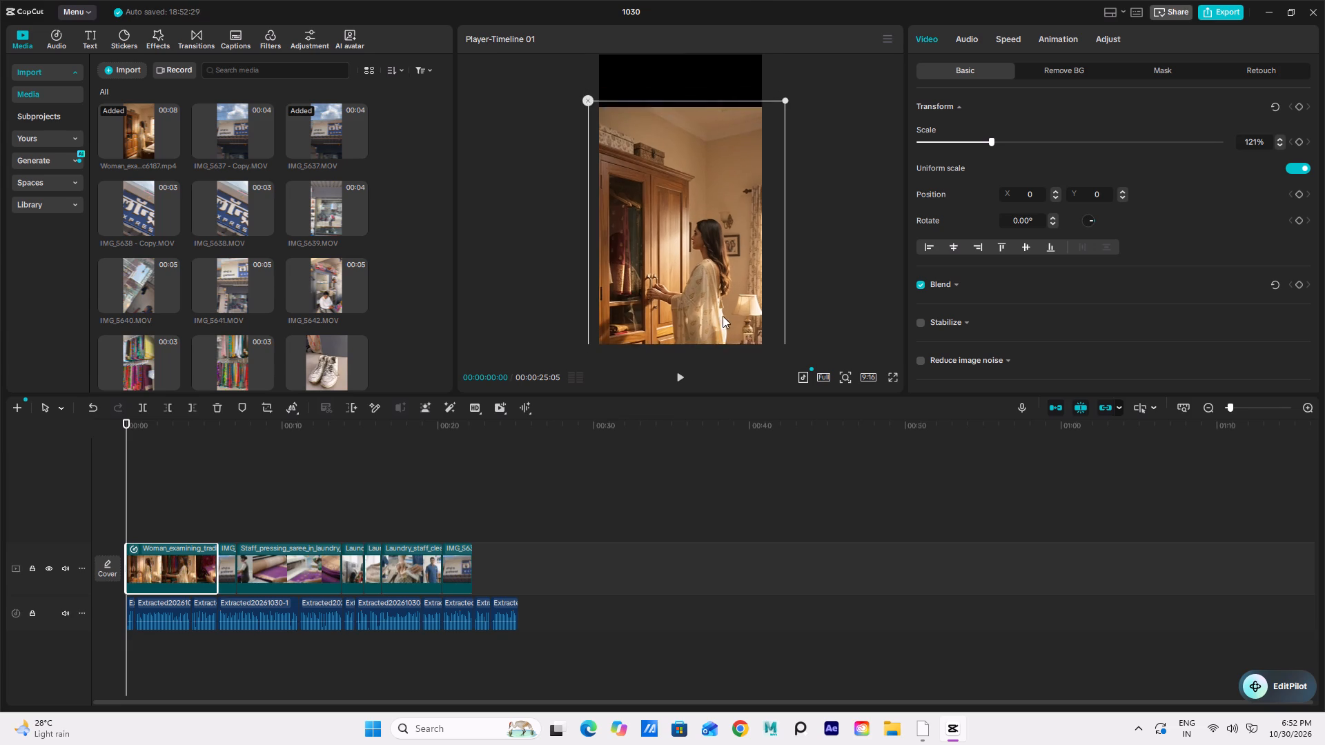
left_click_drag(723, 316, 720, 270)
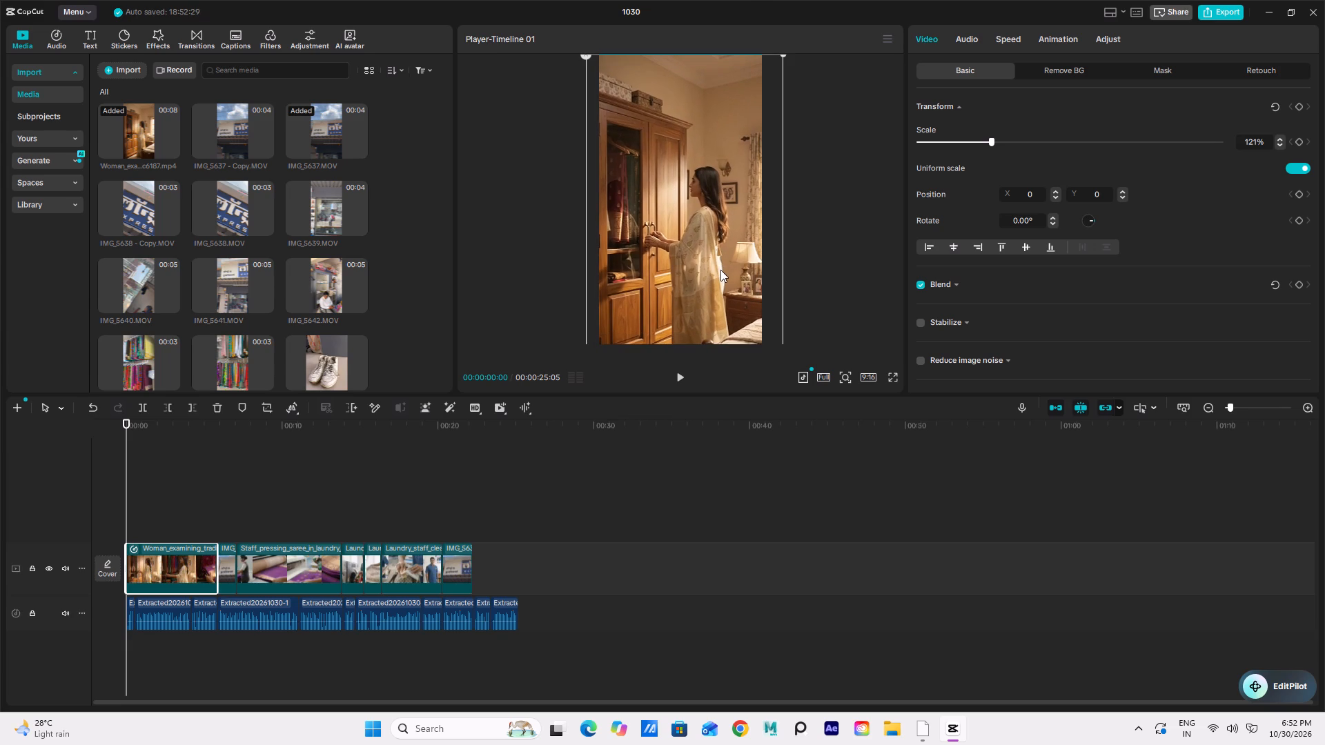
left_click_drag(720, 270, 720, 265)
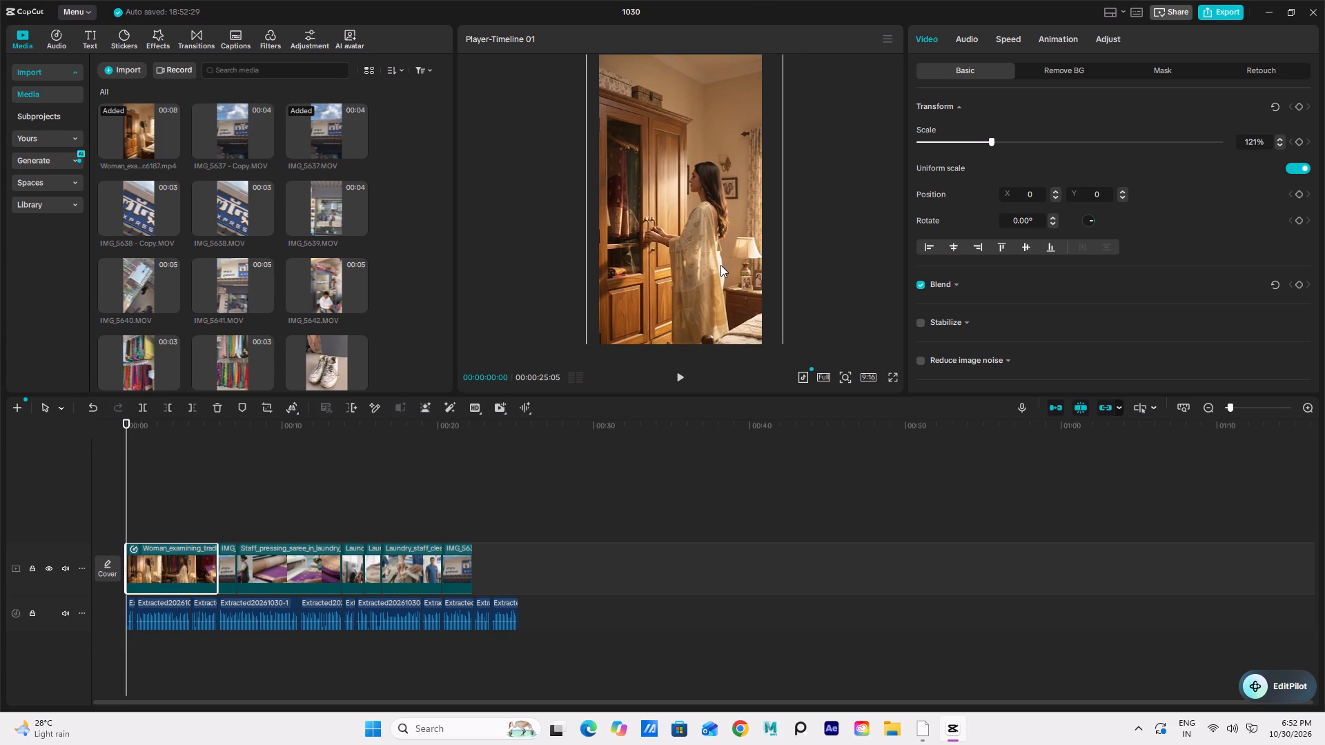
left_click_drag(720, 265, 719, 267)
Enlarge the Staff_pressing_saree clip to 123% and adjust its placement in the frame.
left_click(624, 564)
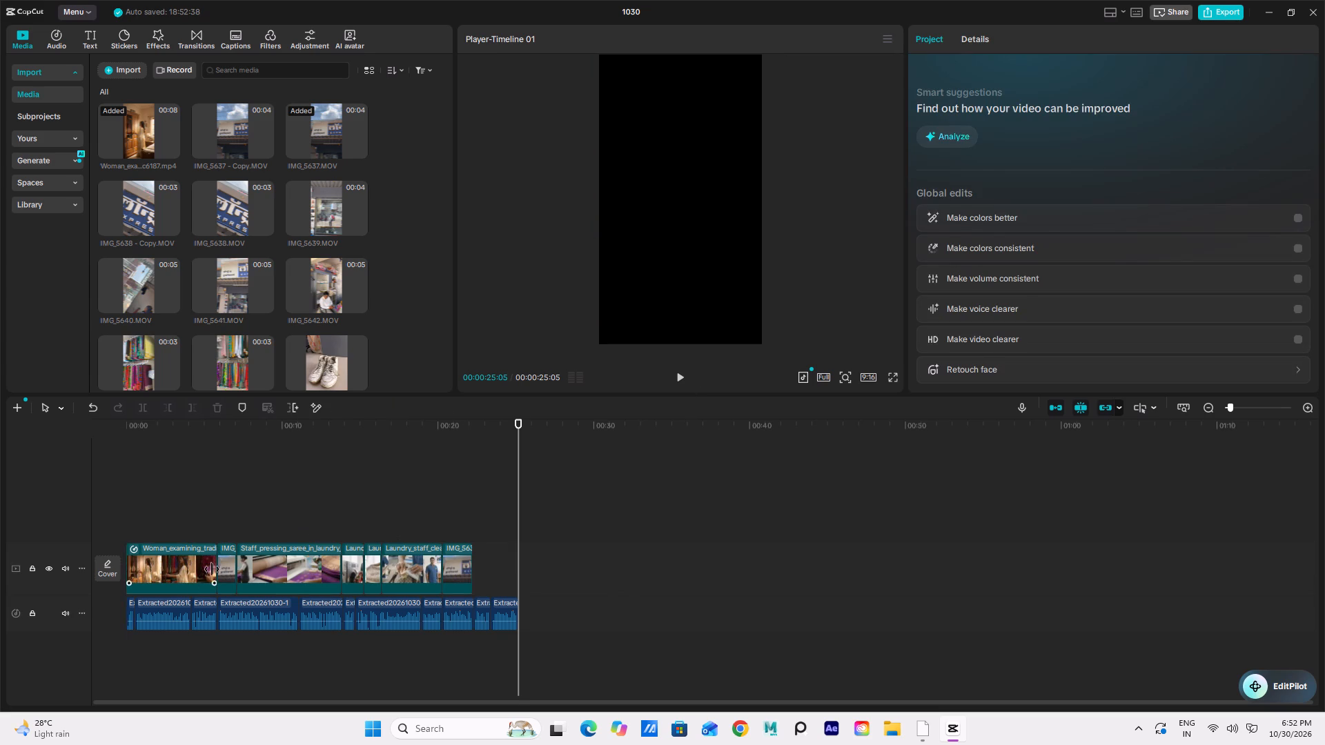
left_click(233, 557)
left_click(258, 575)
left_click(280, 474)
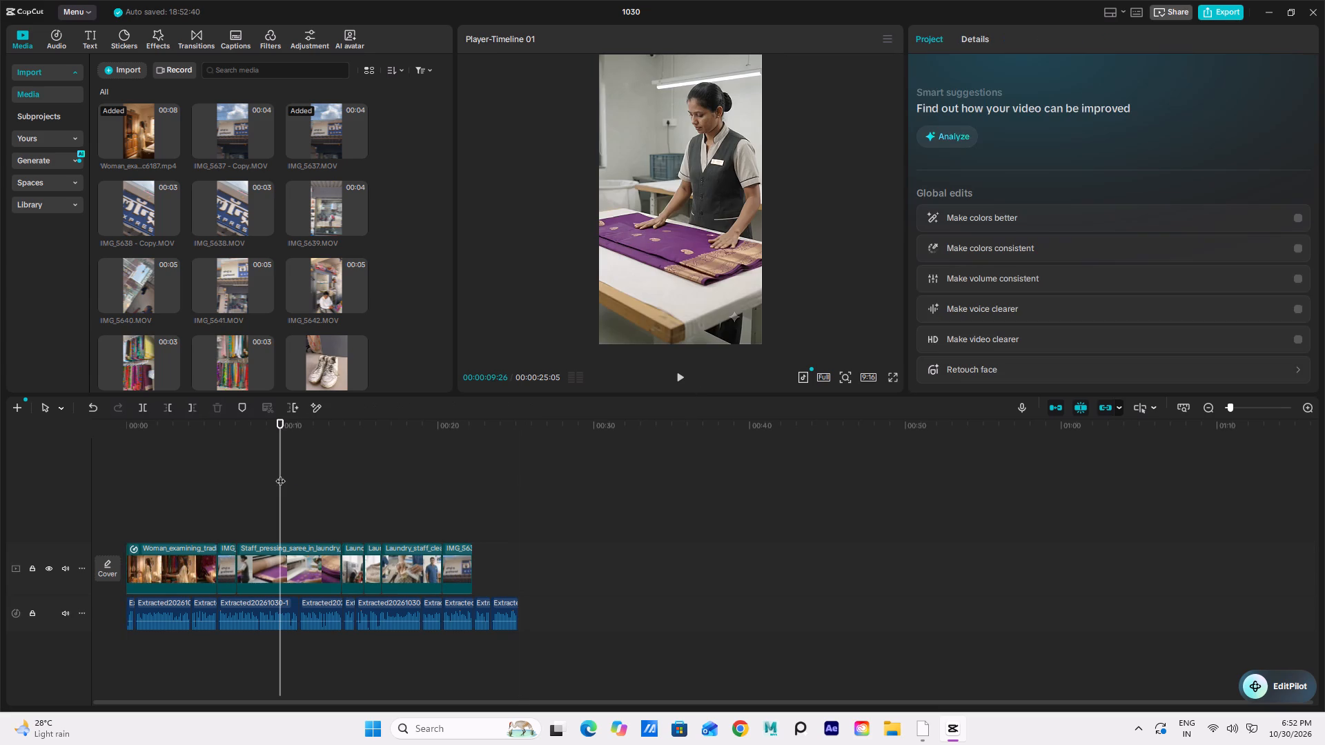
left_click(709, 309)
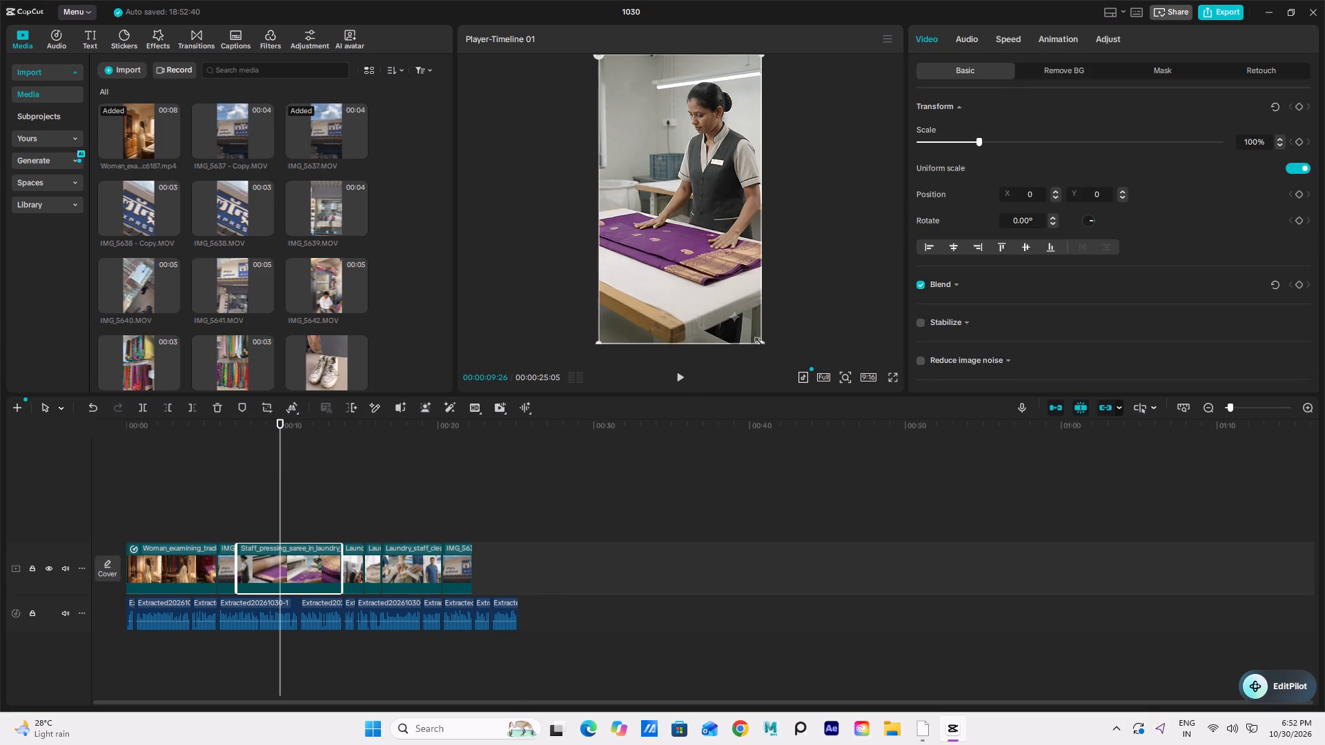
left_click_drag(759, 340, 790, 386)
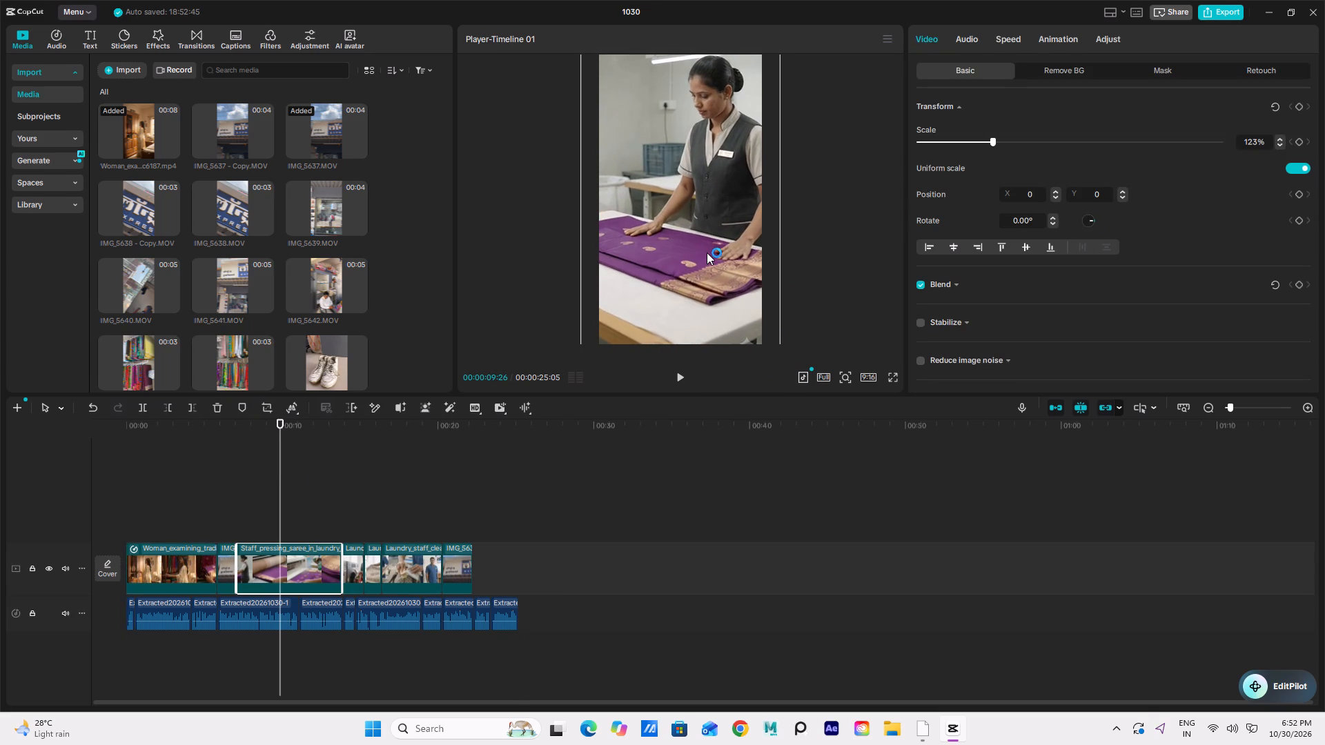
left_click_drag(707, 252, 707, 275)
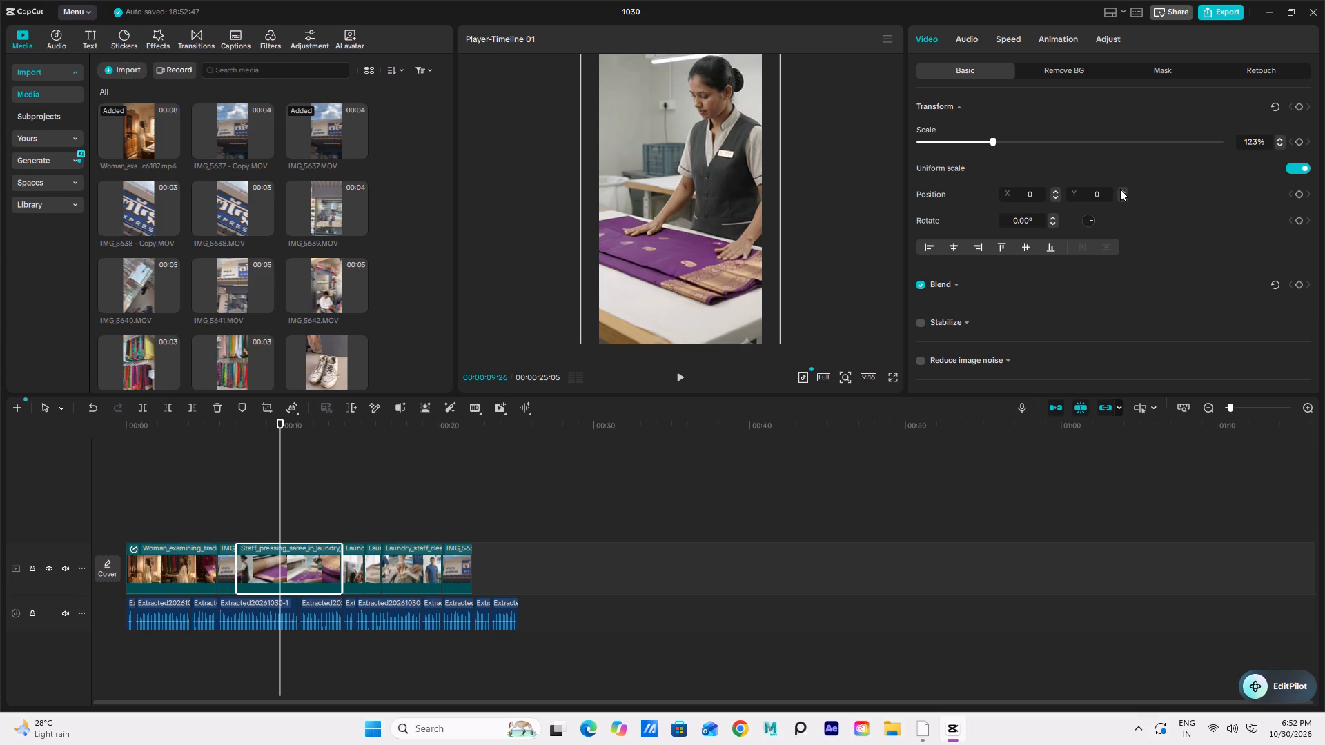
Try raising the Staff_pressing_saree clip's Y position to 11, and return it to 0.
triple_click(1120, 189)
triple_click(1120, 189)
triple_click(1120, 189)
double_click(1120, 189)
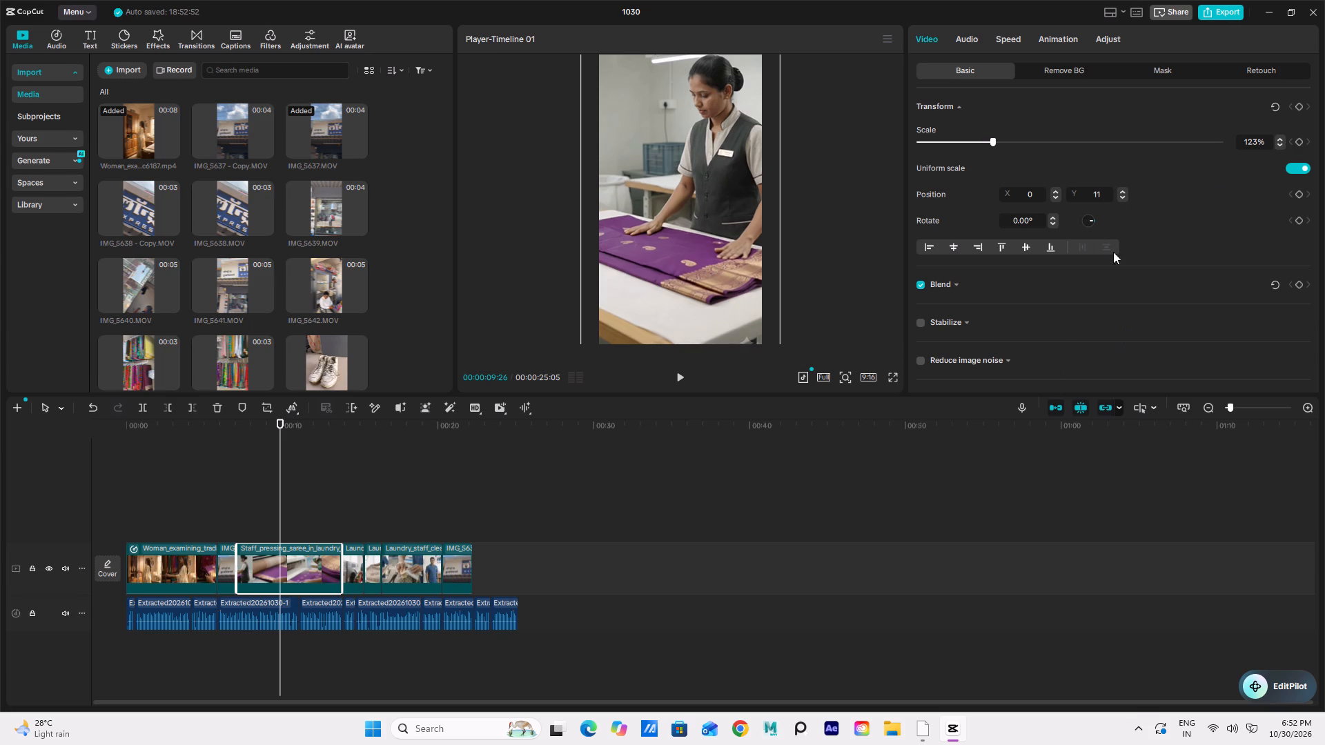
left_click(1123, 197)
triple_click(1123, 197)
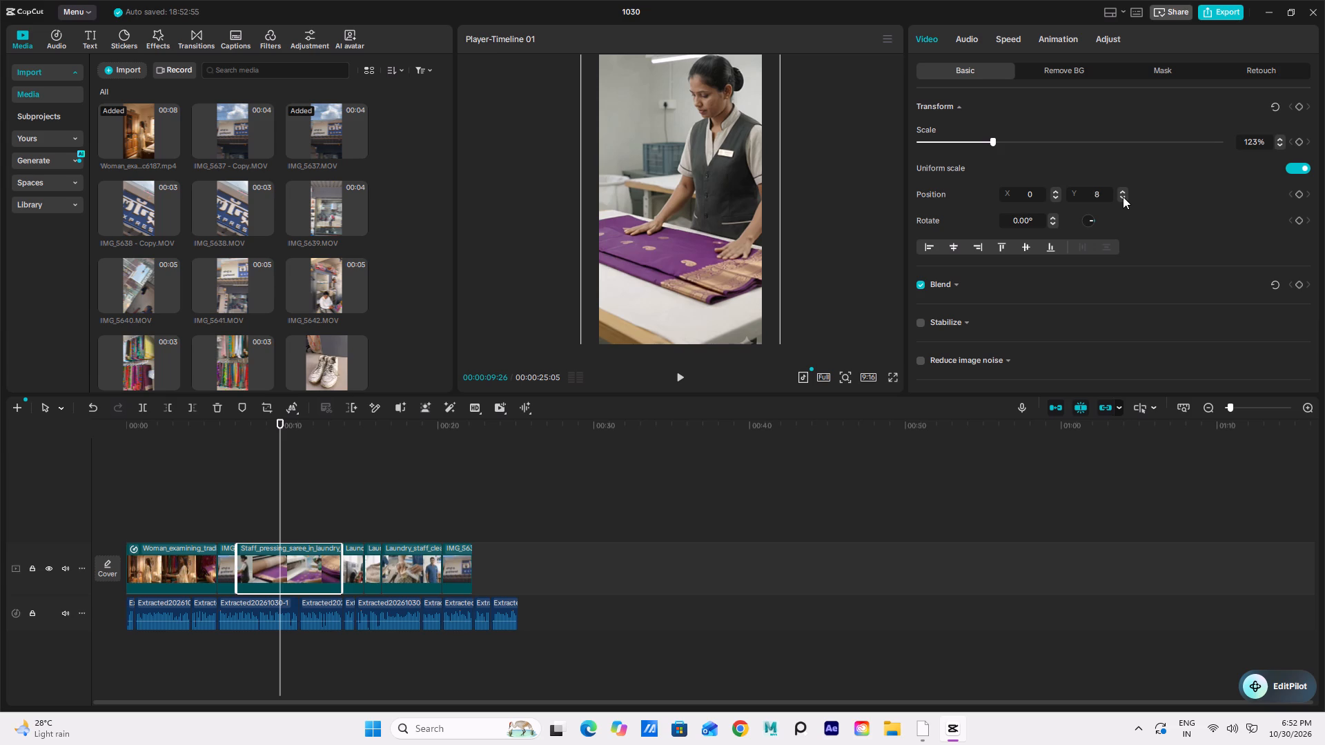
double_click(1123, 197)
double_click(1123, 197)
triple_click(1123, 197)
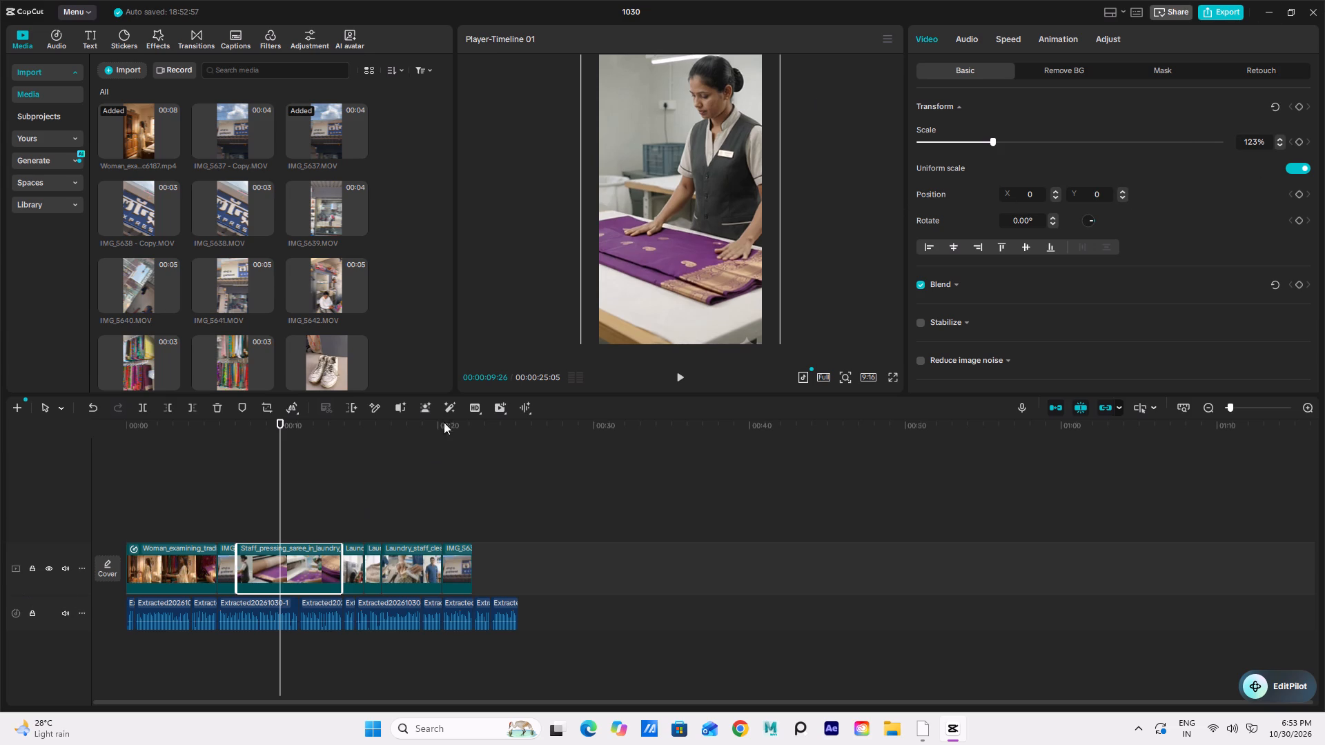
Reposition the Staff_pressing_saree clip to X 0, Y -87 and check its framing at several points along the clip.
left_click_drag(634, 249, 636, 268)
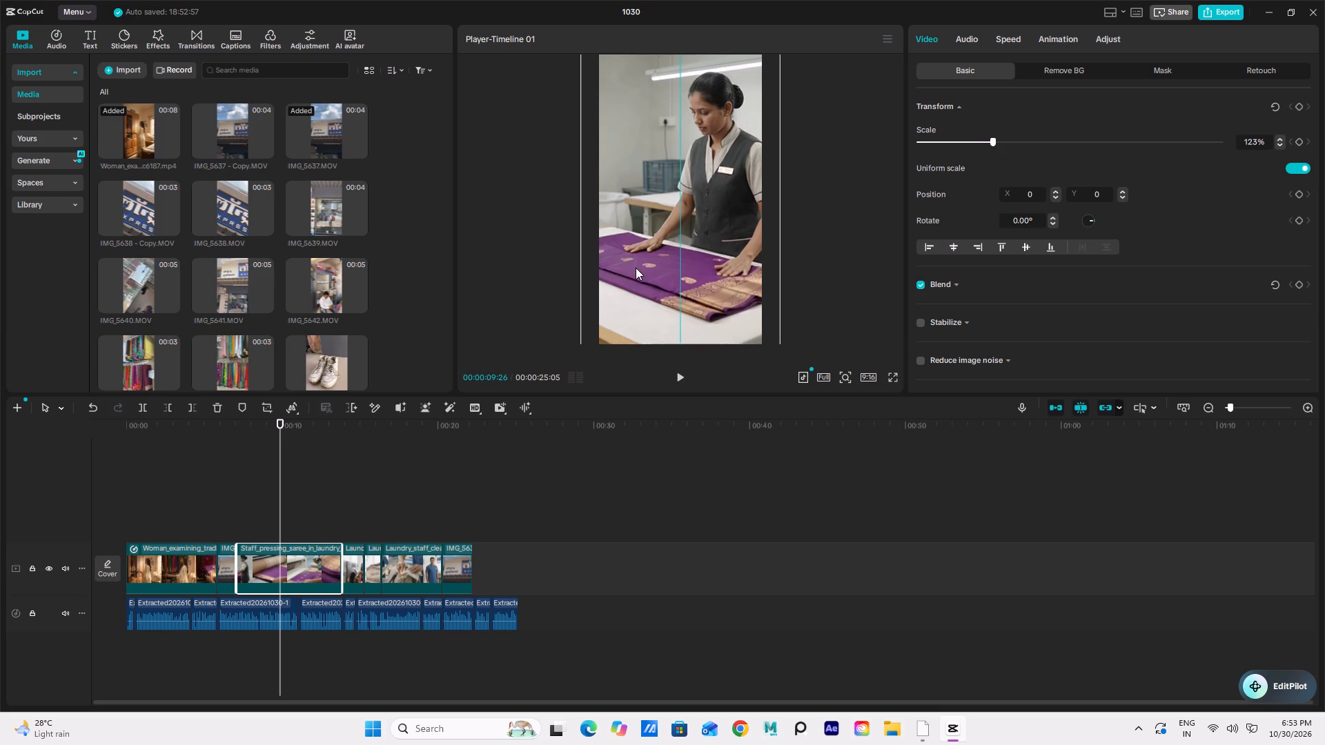
left_click_drag(636, 268, 638, 259)
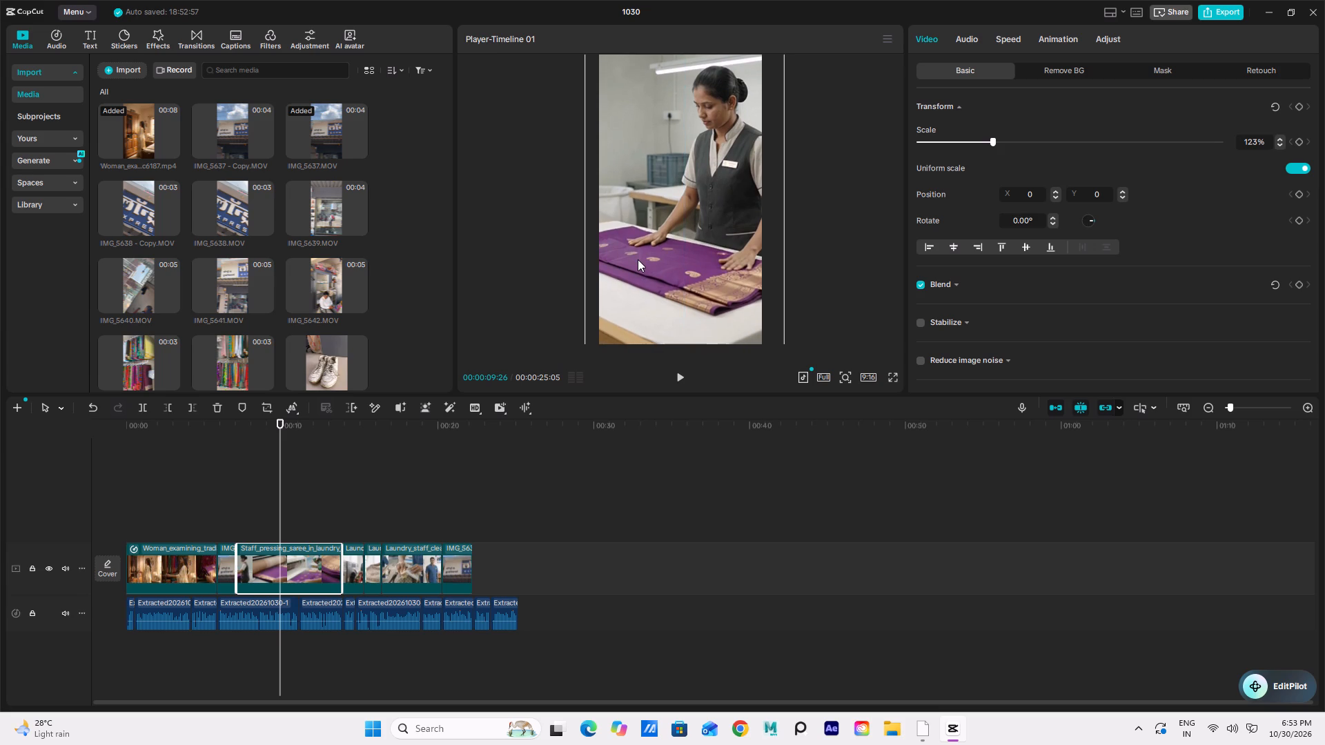
left_click_drag(638, 259, 635, 256)
left_click(294, 461)
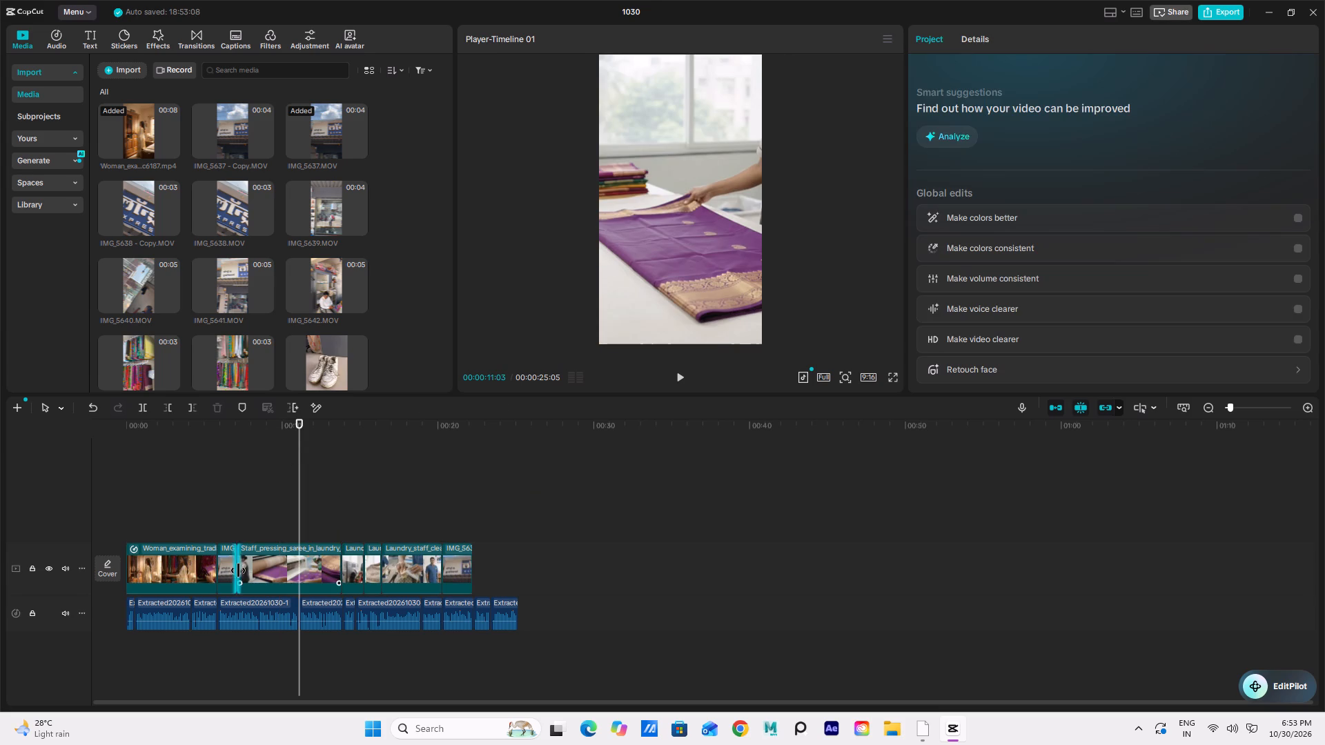
left_click(276, 514)
left_click(240, 517)
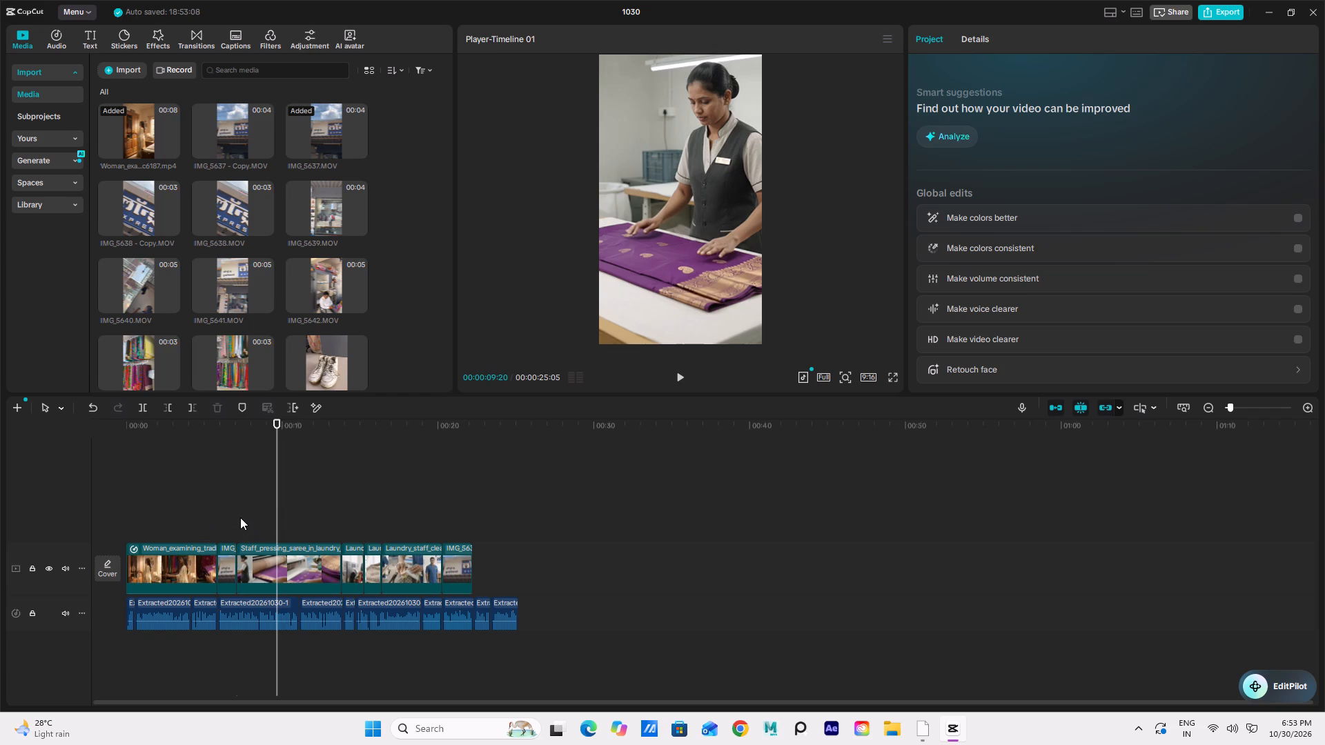
scroll(707, 277, "down", 4)
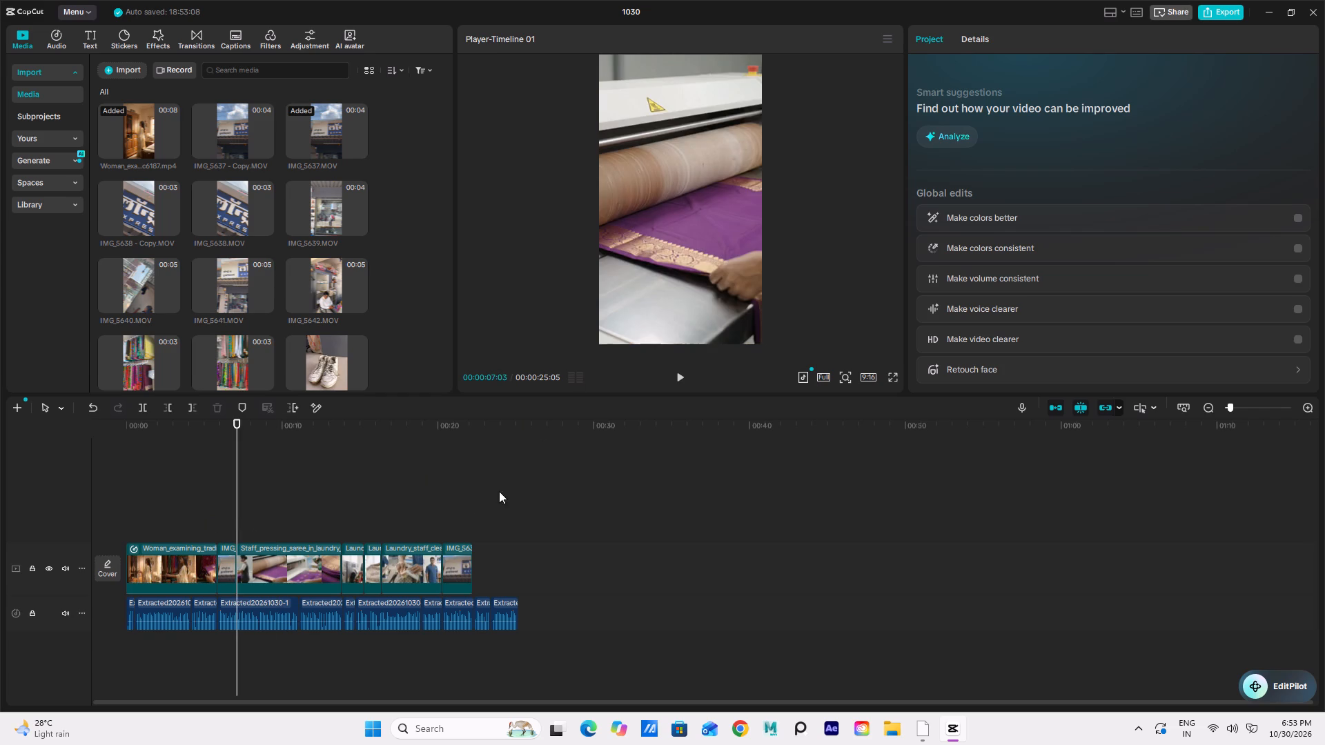
left_click(297, 509)
left_click(277, 513)
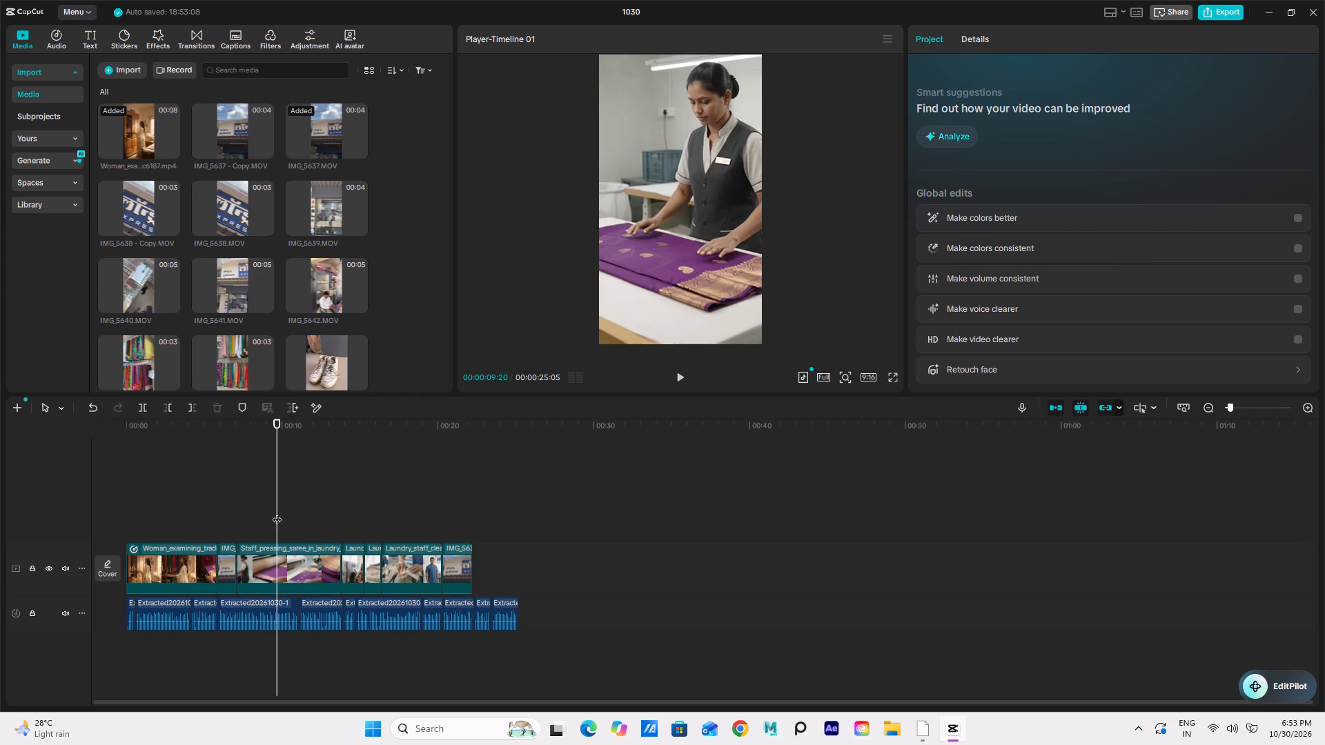
left_click(659, 264)
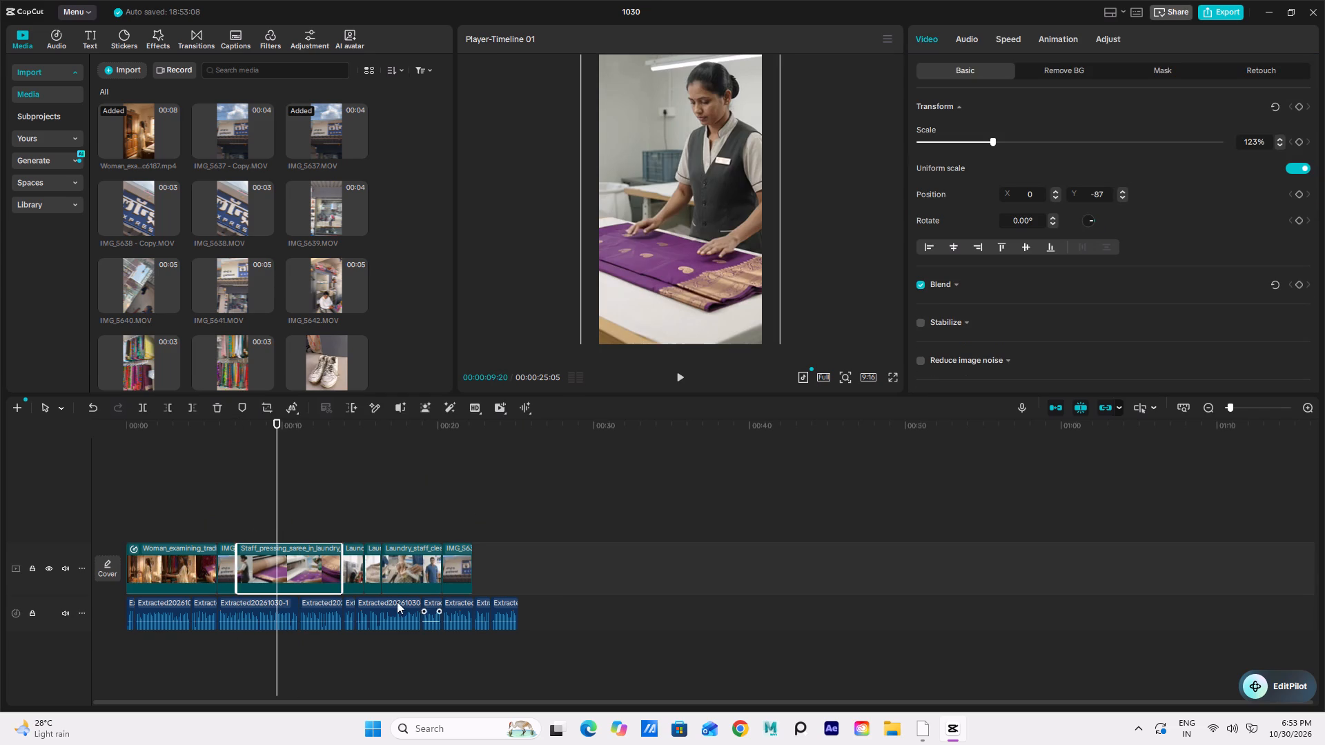
Enlarge the Laundry clip of the man at the washing machine, near 00:00:14:05, to 129%.
left_click(362, 504)
left_click(524, 487)
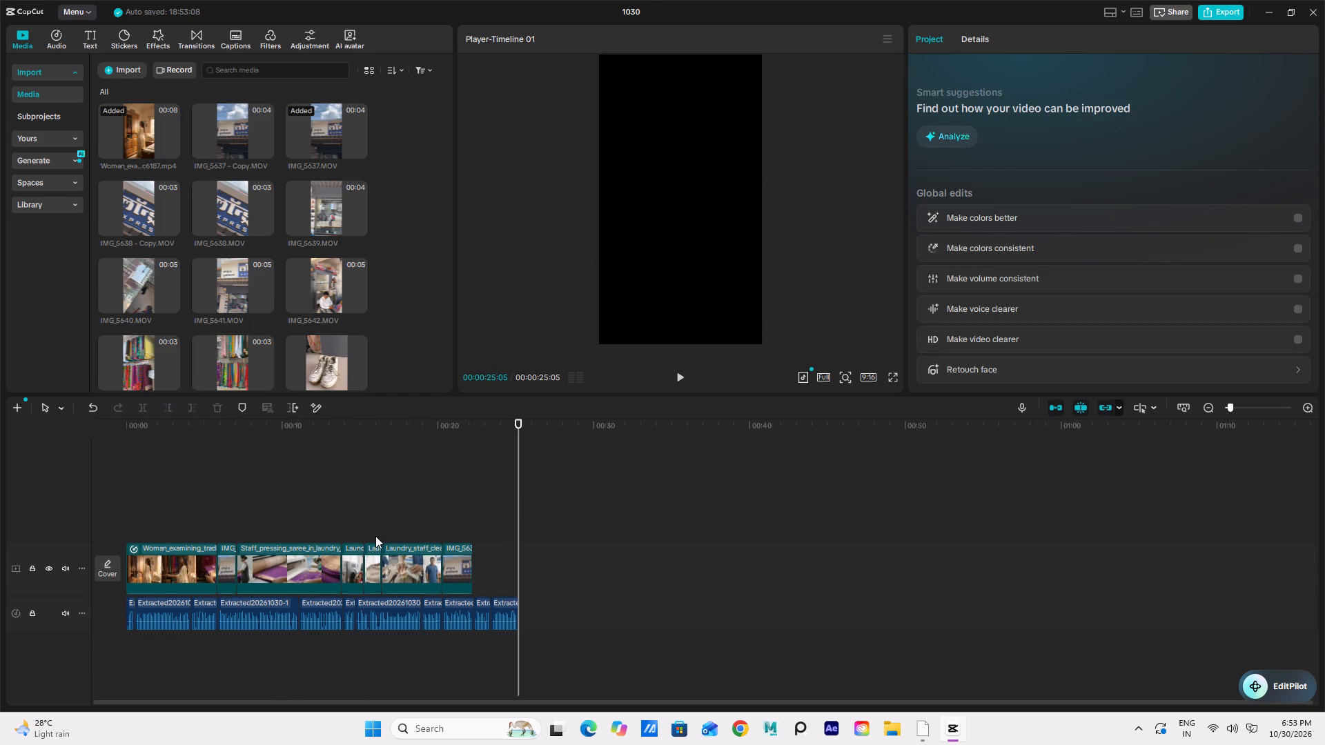
left_click(356, 564)
left_click(347, 492)
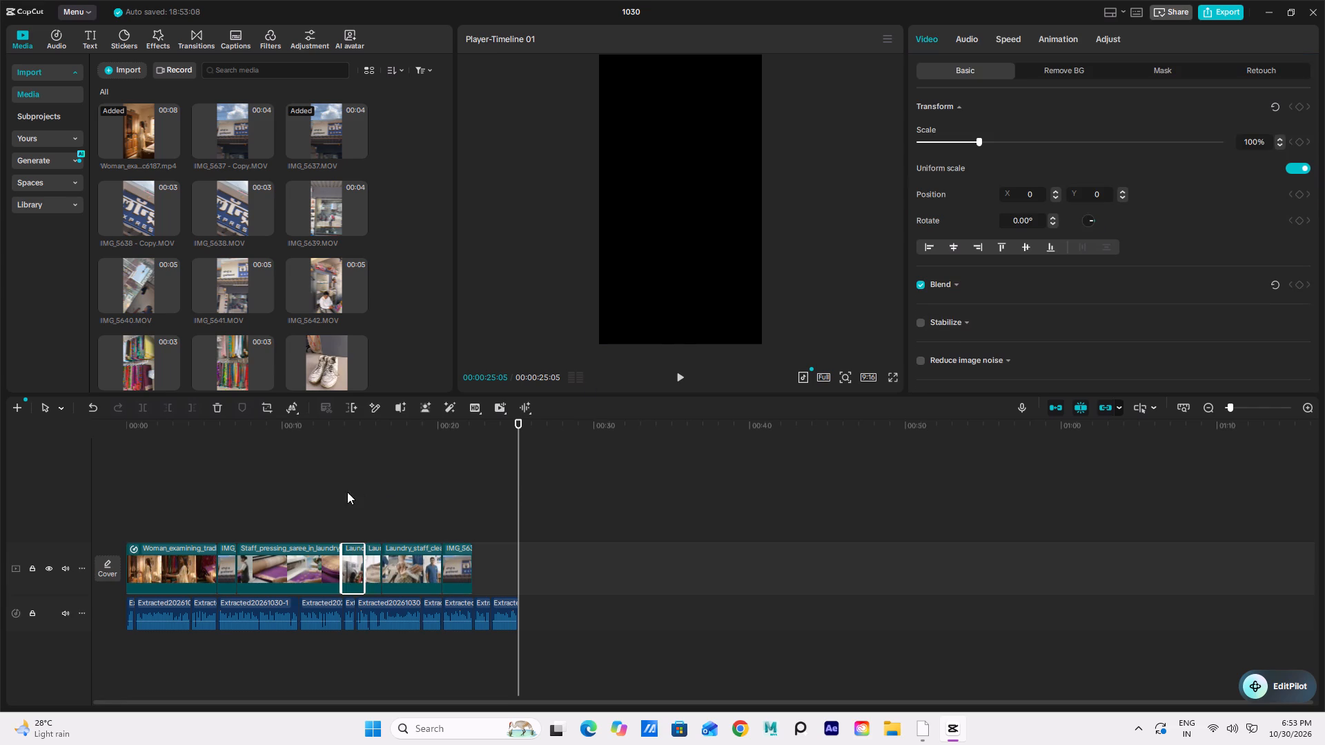
left_click(730, 290)
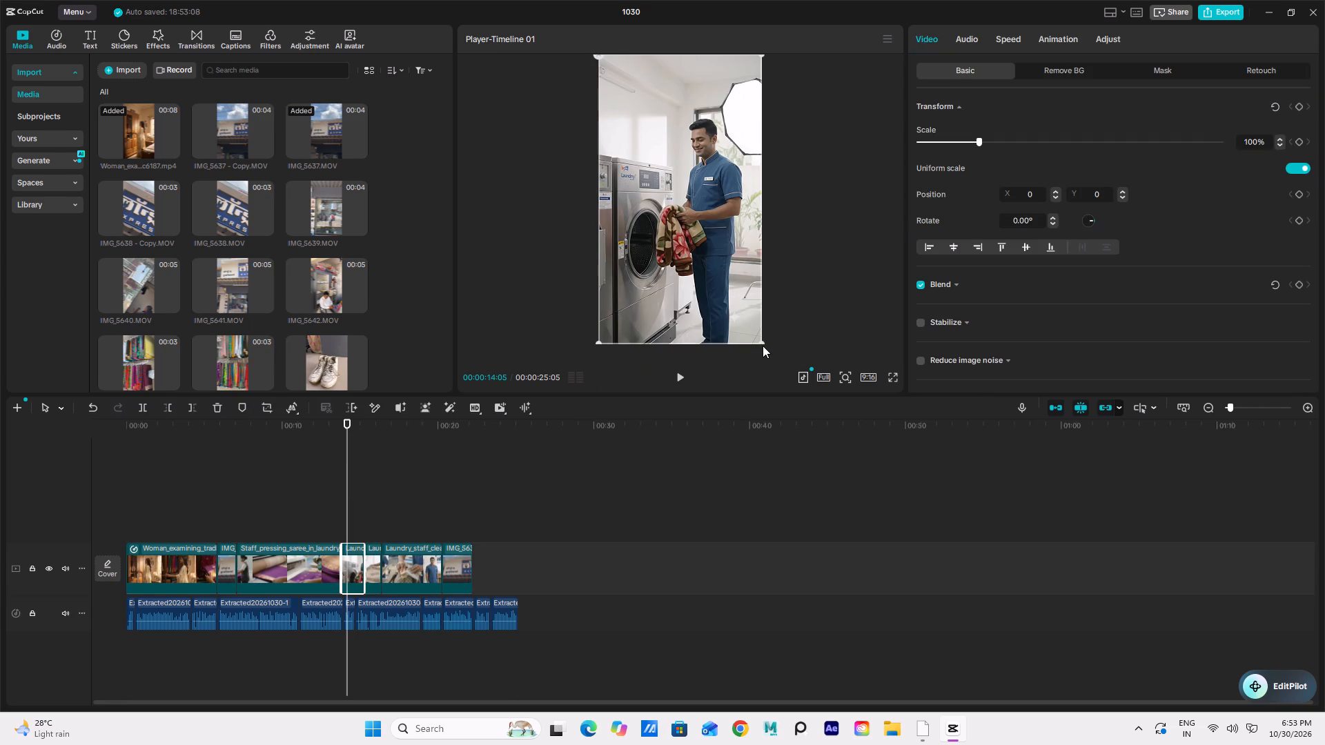
left_click(763, 346)
left_click_drag(761, 343, 789, 393)
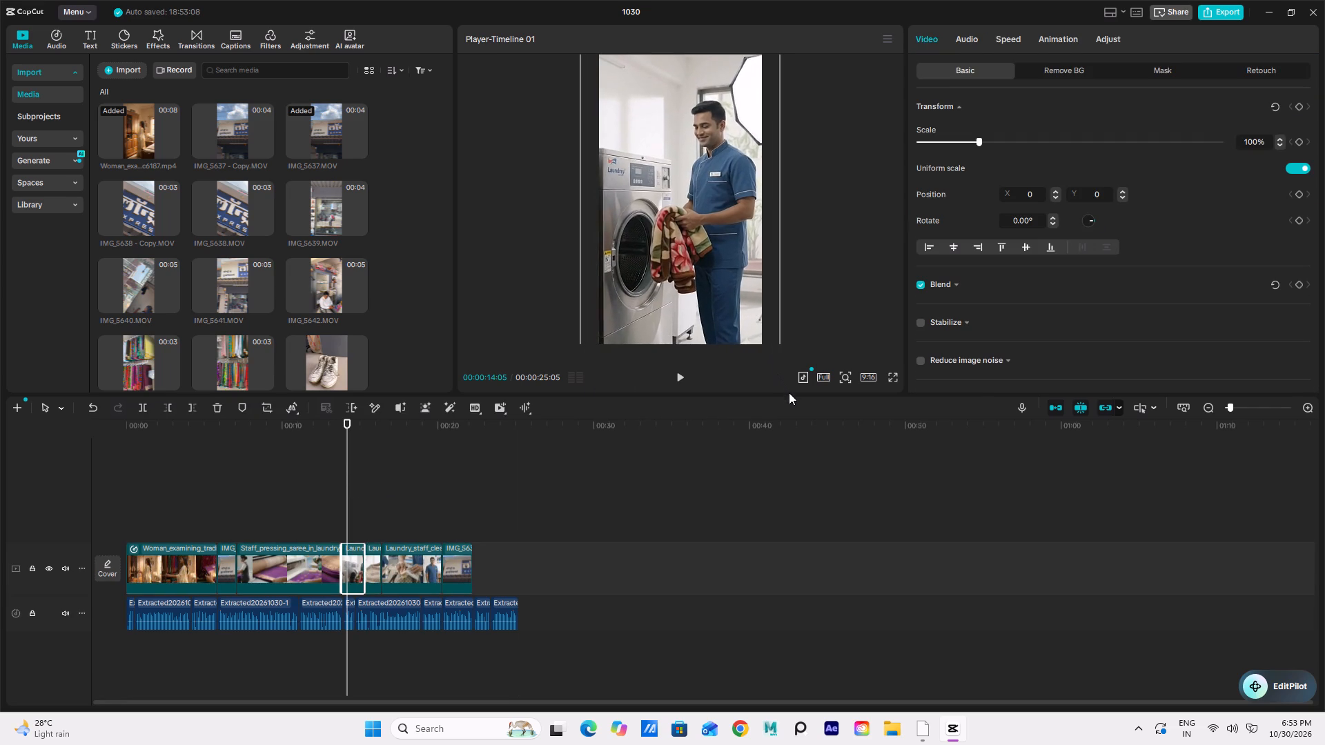
left_click_drag(789, 393, 796, 404)
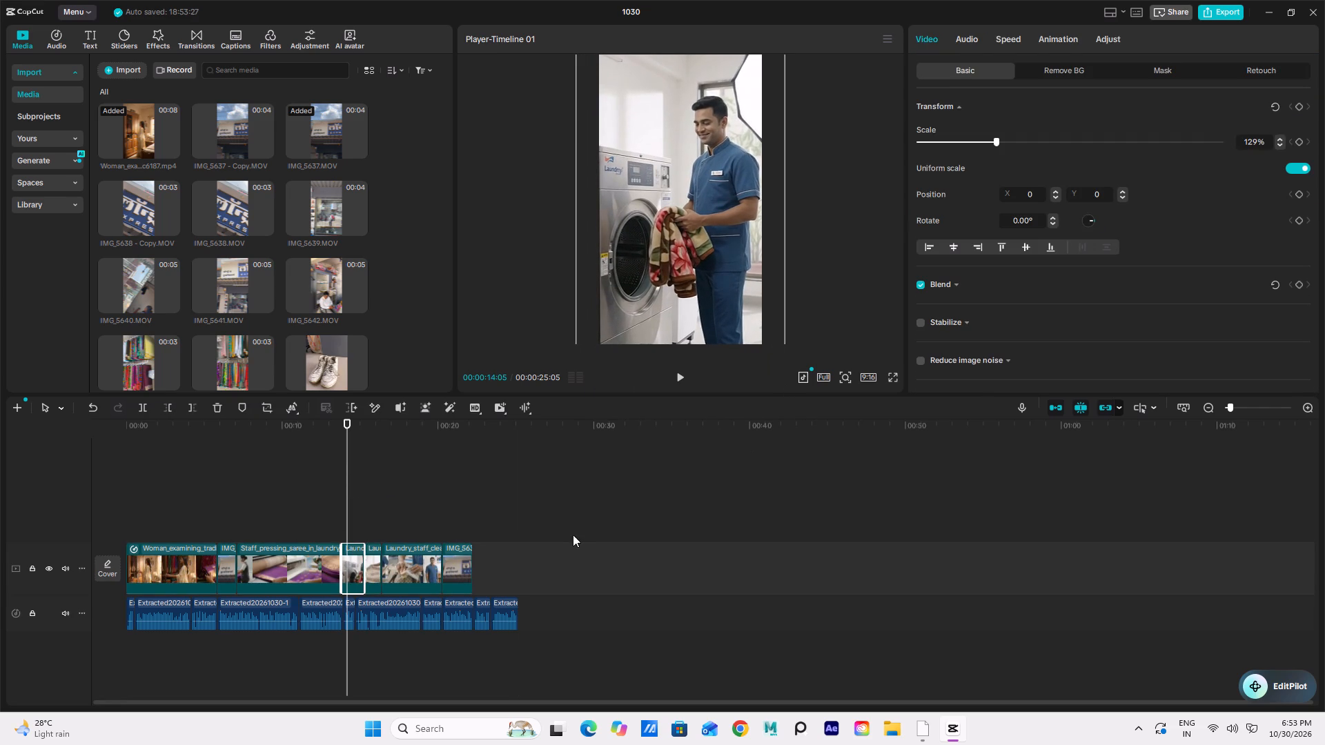
Enlarge the short carpet-cleaning Laundry clip, near 00:00:15:27, to 129%.
left_click(375, 566)
left_click(669, 286)
left_click(372, 578)
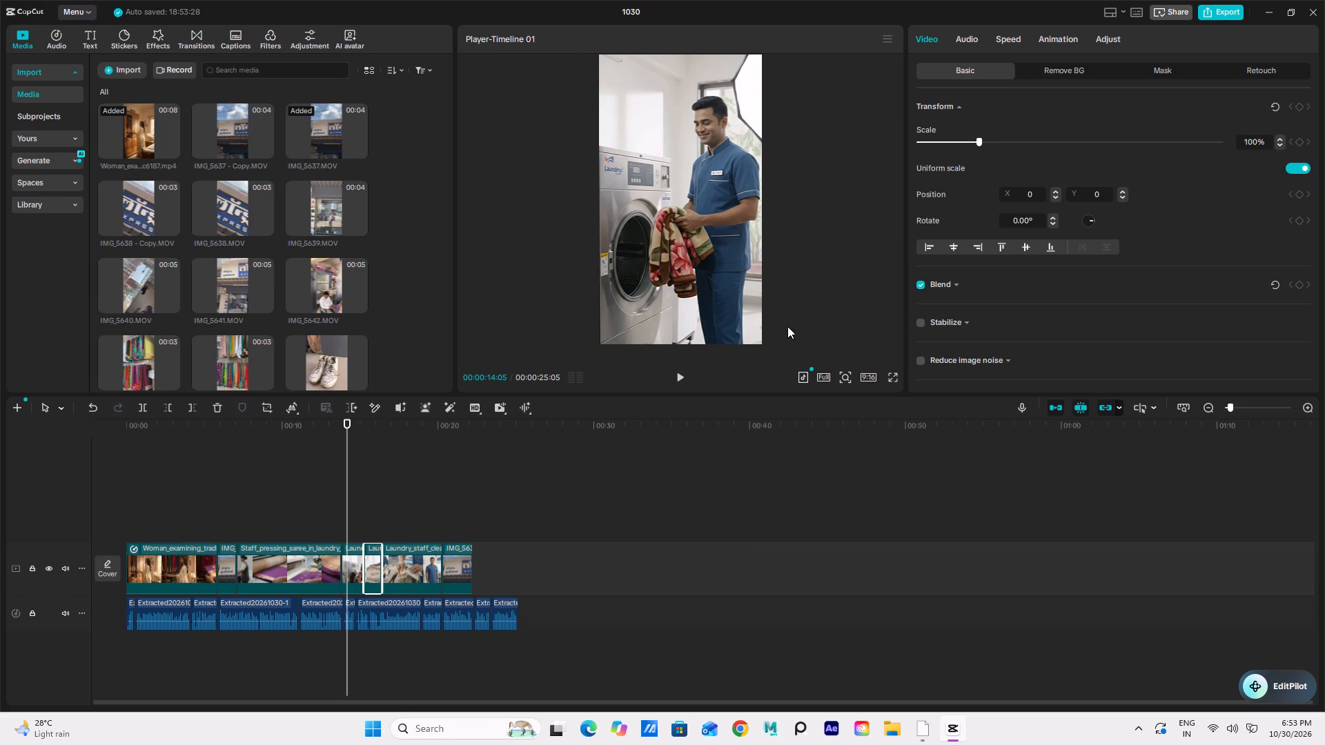
left_click(374, 470)
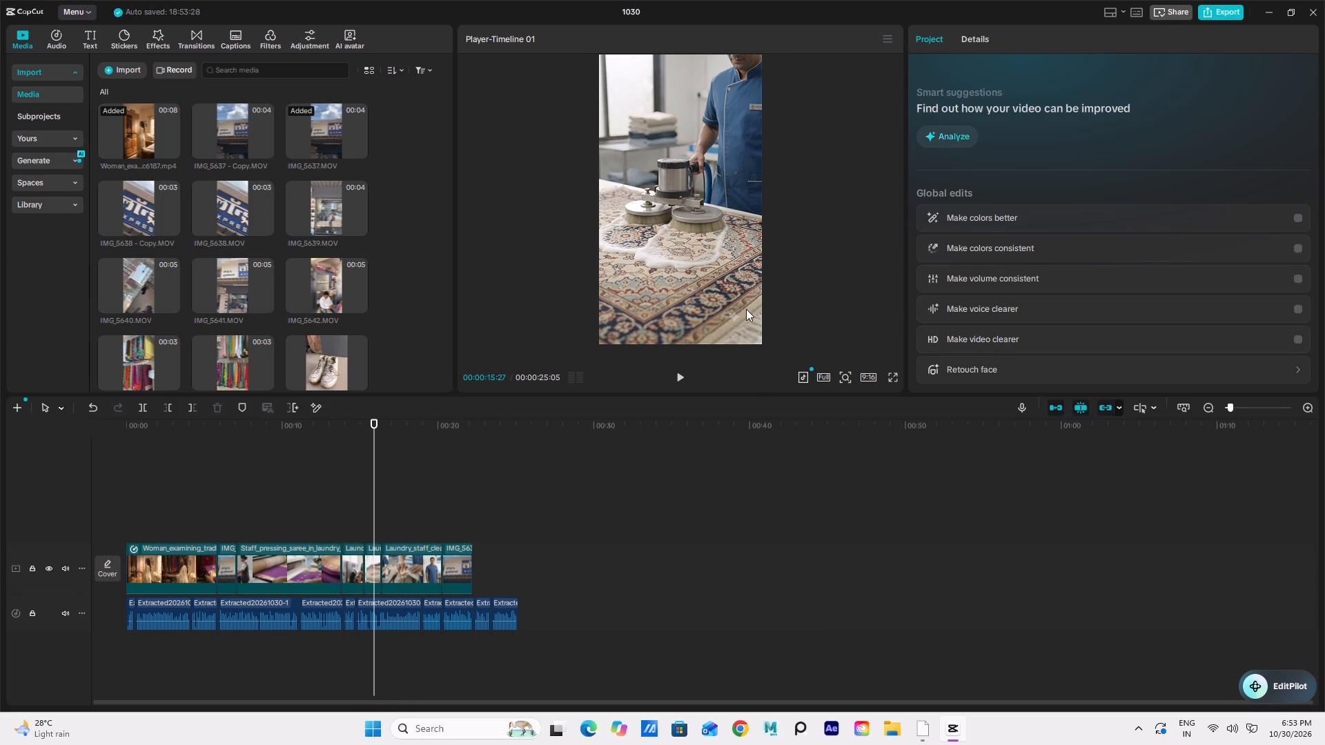
left_click(732, 308)
left_click_drag(759, 339, 778, 389)
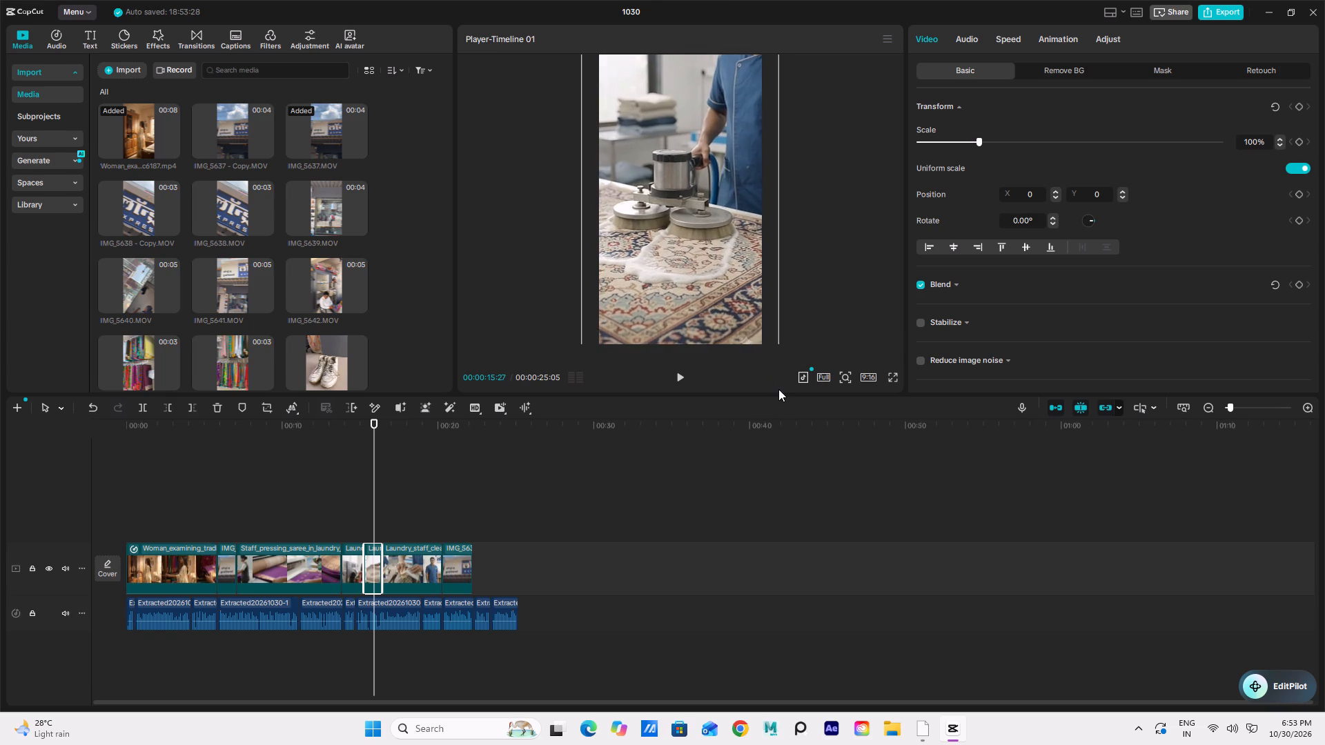
left_click_drag(778, 389, 785, 403)
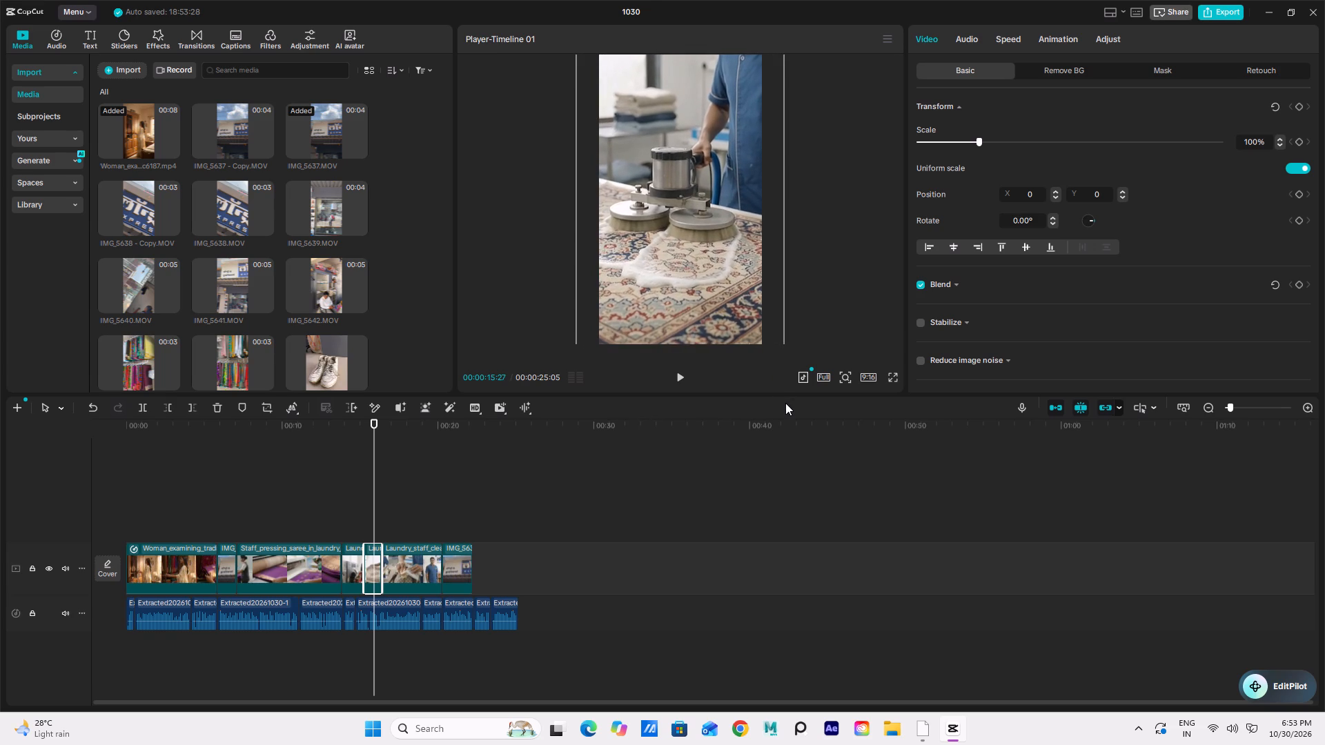
left_click_drag(785, 403, 788, 403)
Enlarge the last Laundry_staff clip, before the closing IMG_5637.MOV, to 128%.
left_click(383, 578)
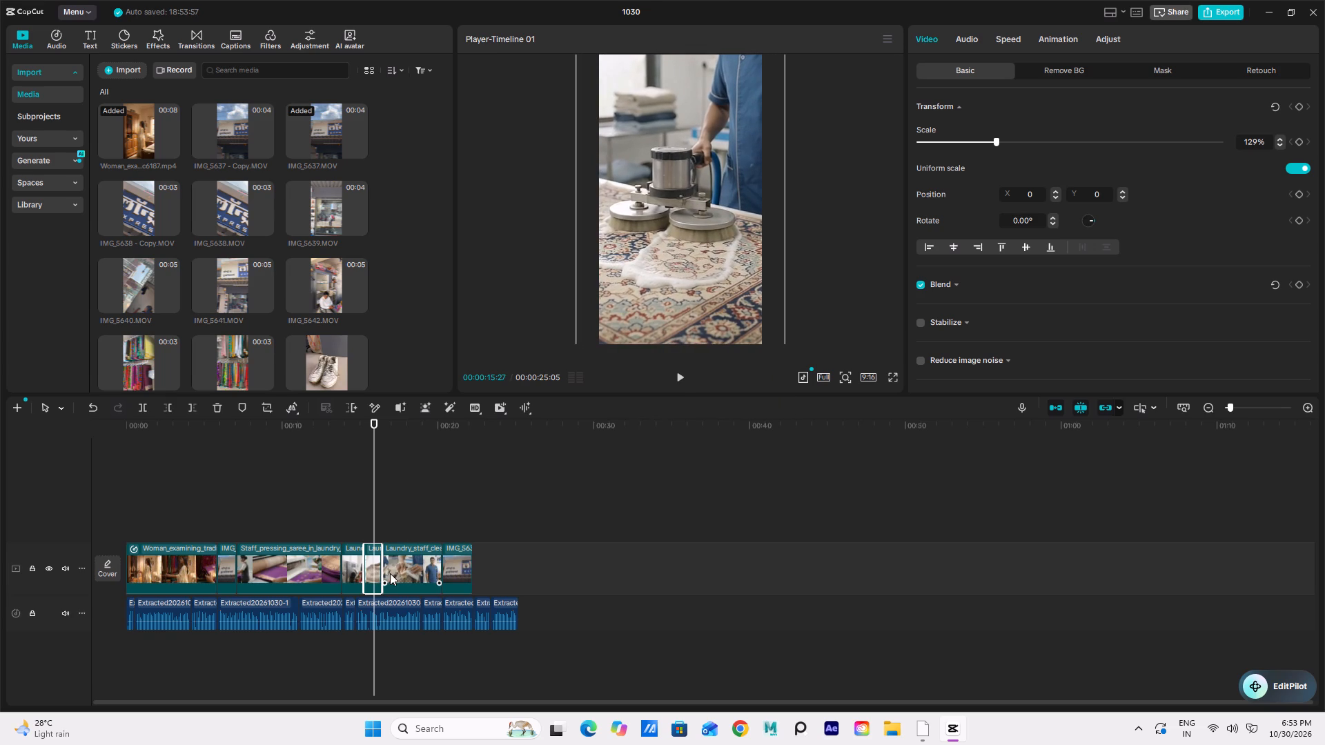
left_click(413, 568)
left_click(422, 486)
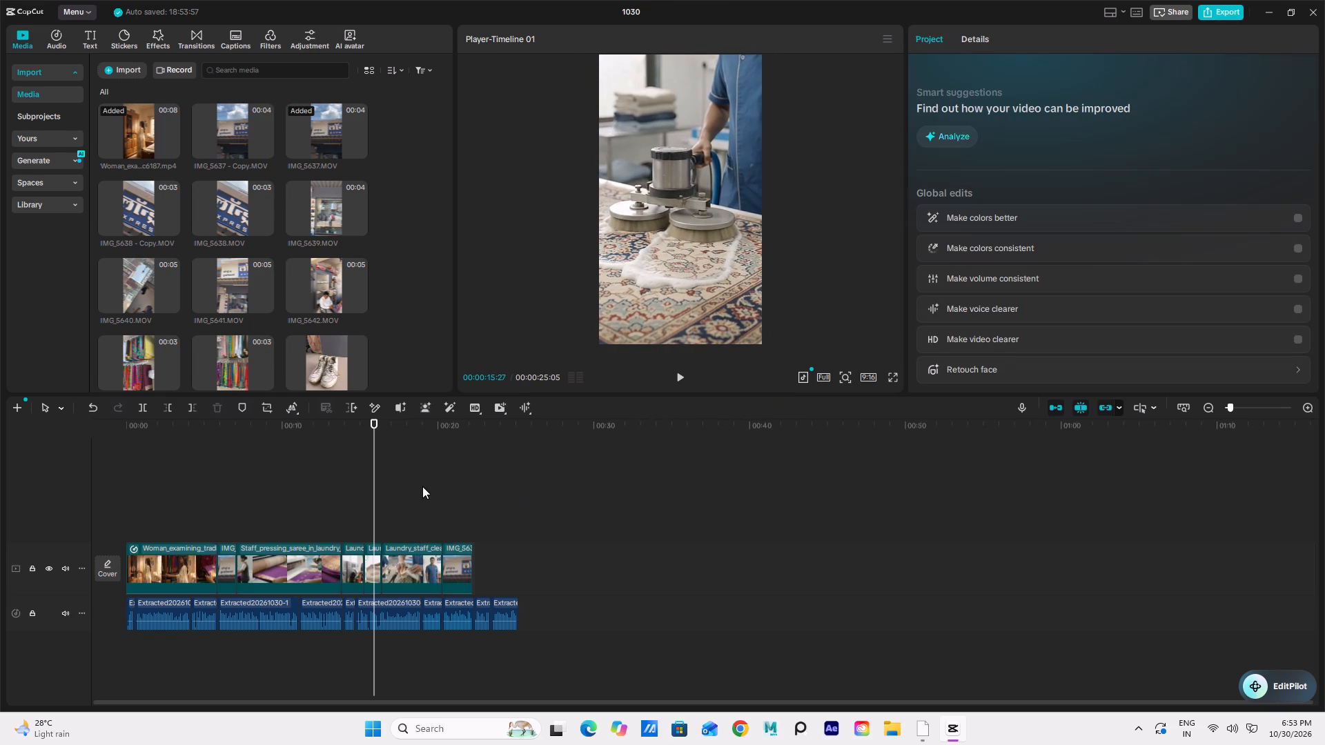
left_click(737, 321)
left_click_drag(757, 342, 792, 402)
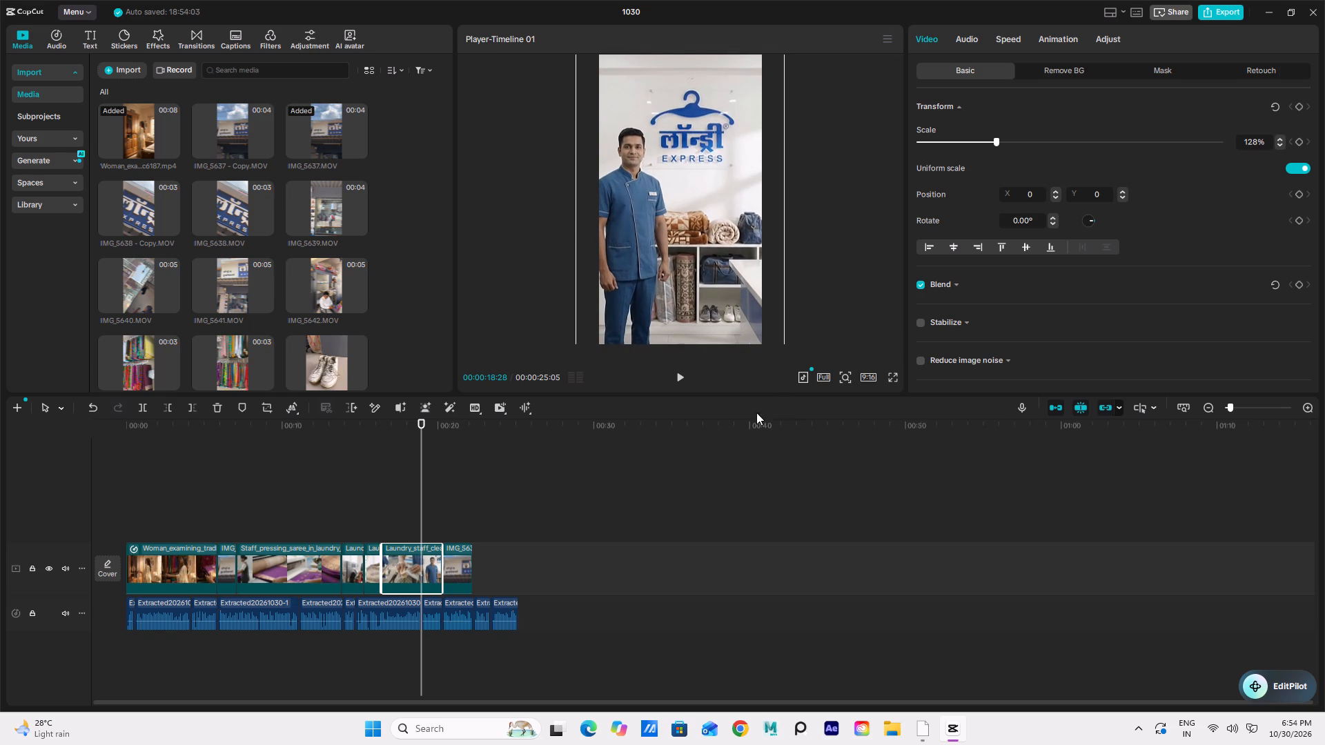
Skim the timeline at points from the opening clip to past the closing clip to check the framing.
left_click(451, 503)
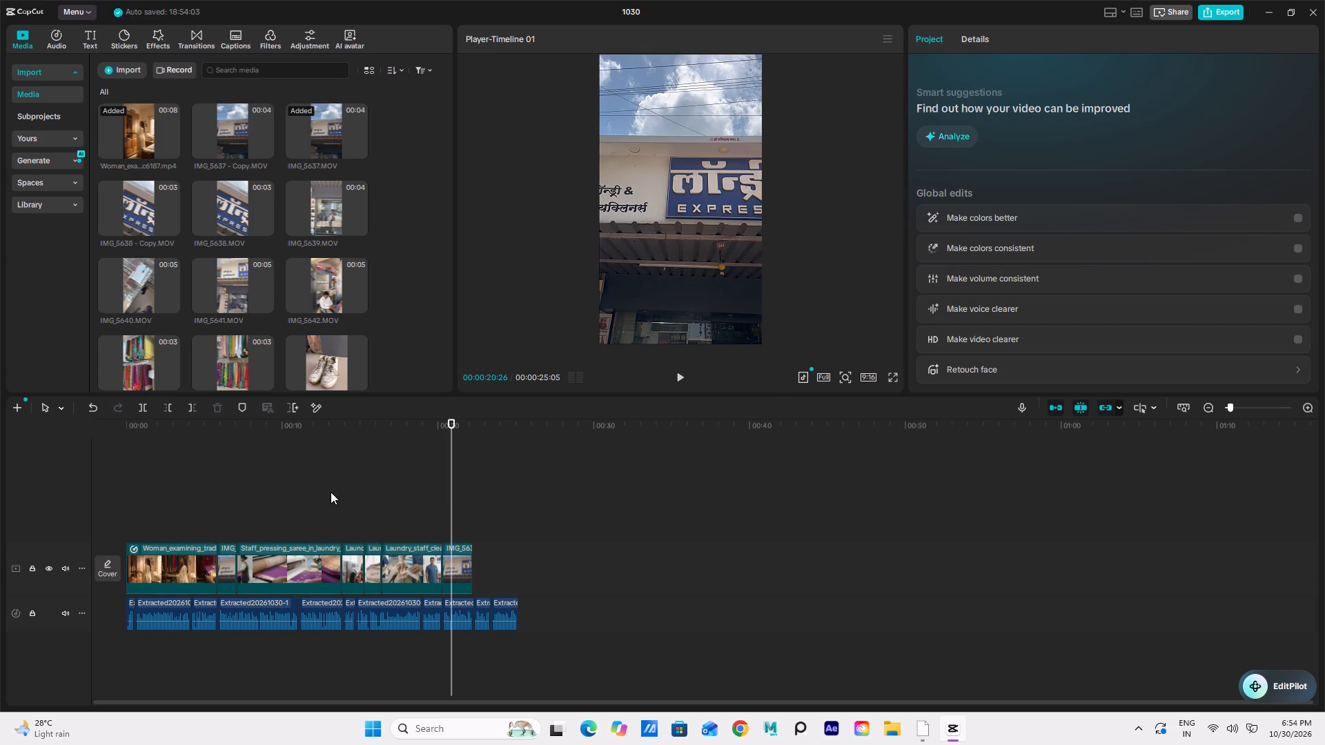
left_click(331, 492)
left_click(239, 515)
left_click(194, 526)
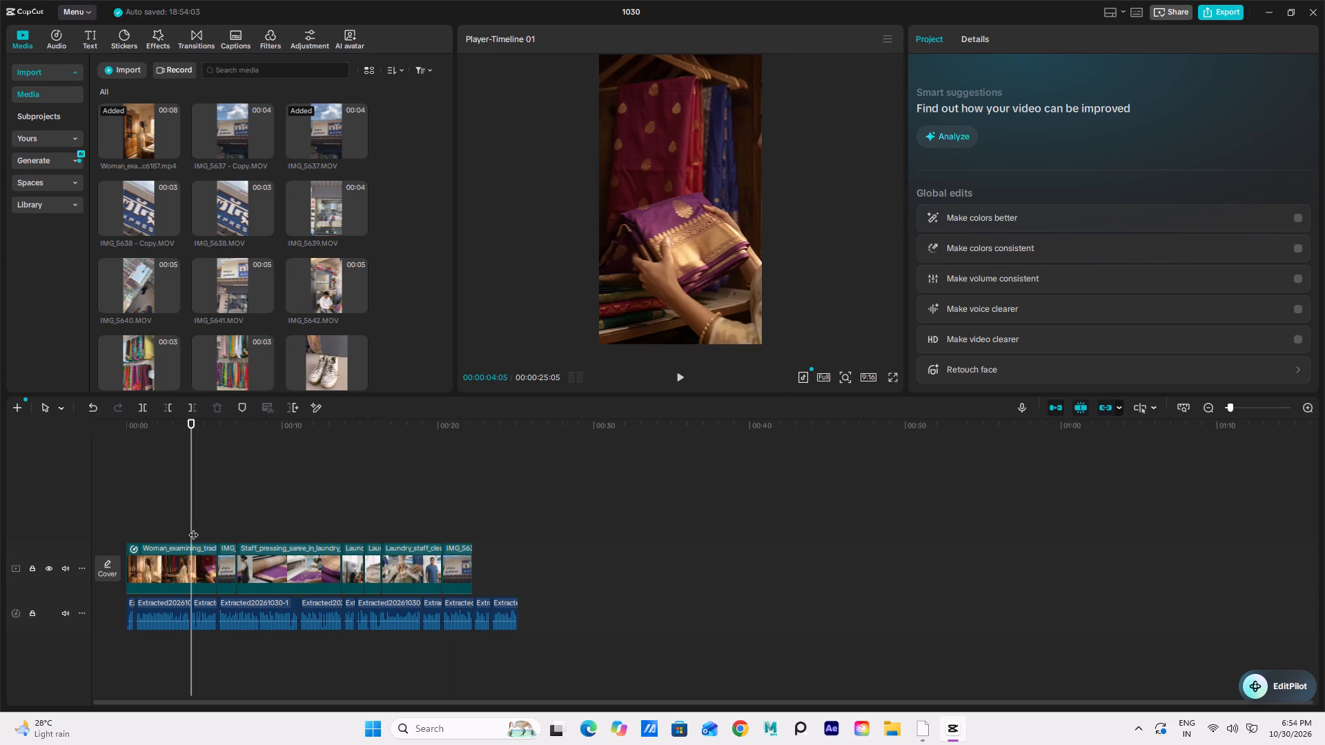
left_click(261, 519)
left_click(275, 521)
left_click(313, 522)
left_click(355, 522)
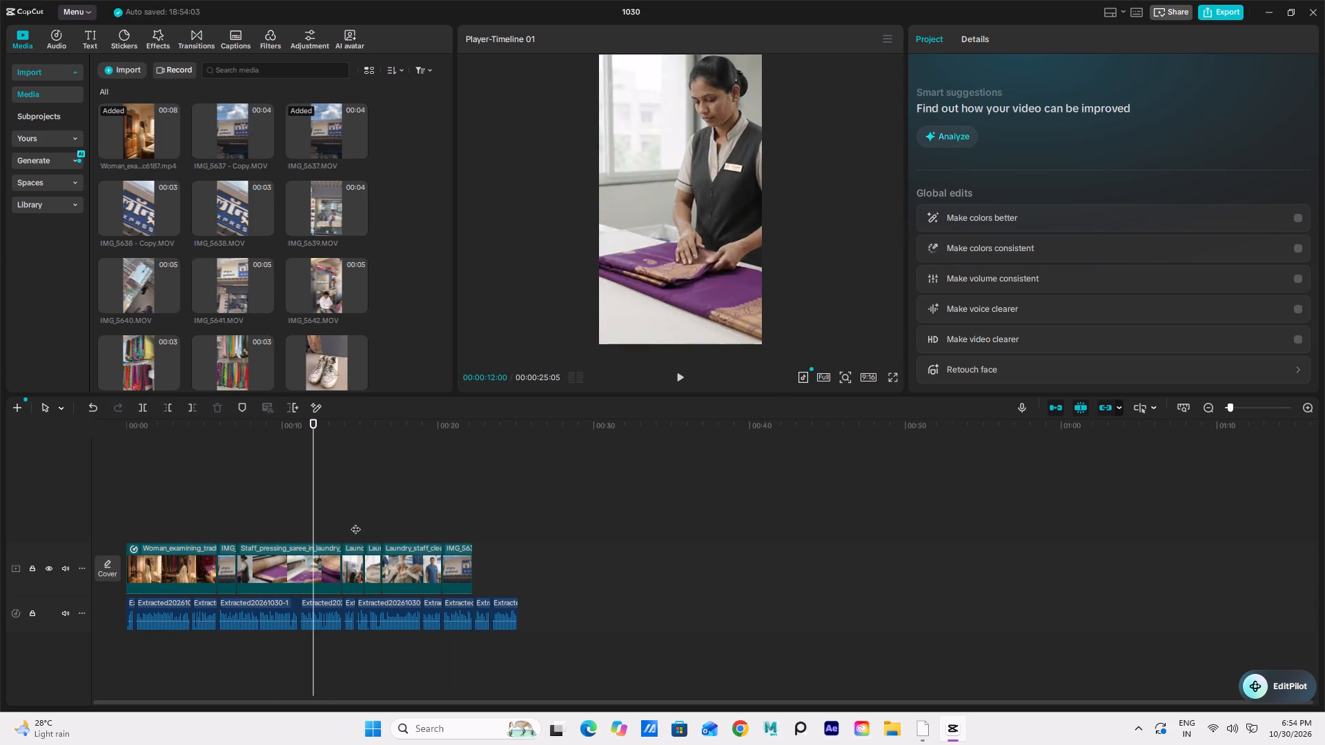
left_click(395, 521)
left_click(385, 513)
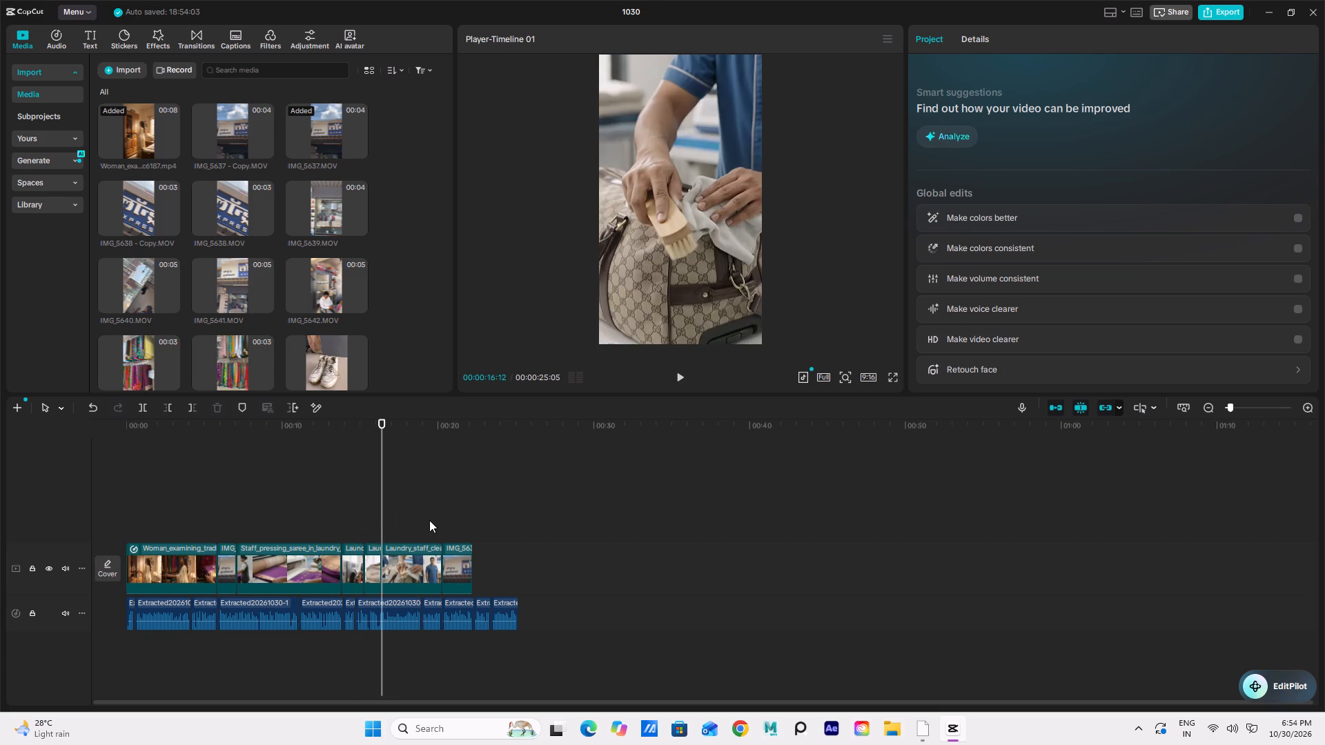
left_click(429, 520)
left_click(453, 520)
left_click(404, 520)
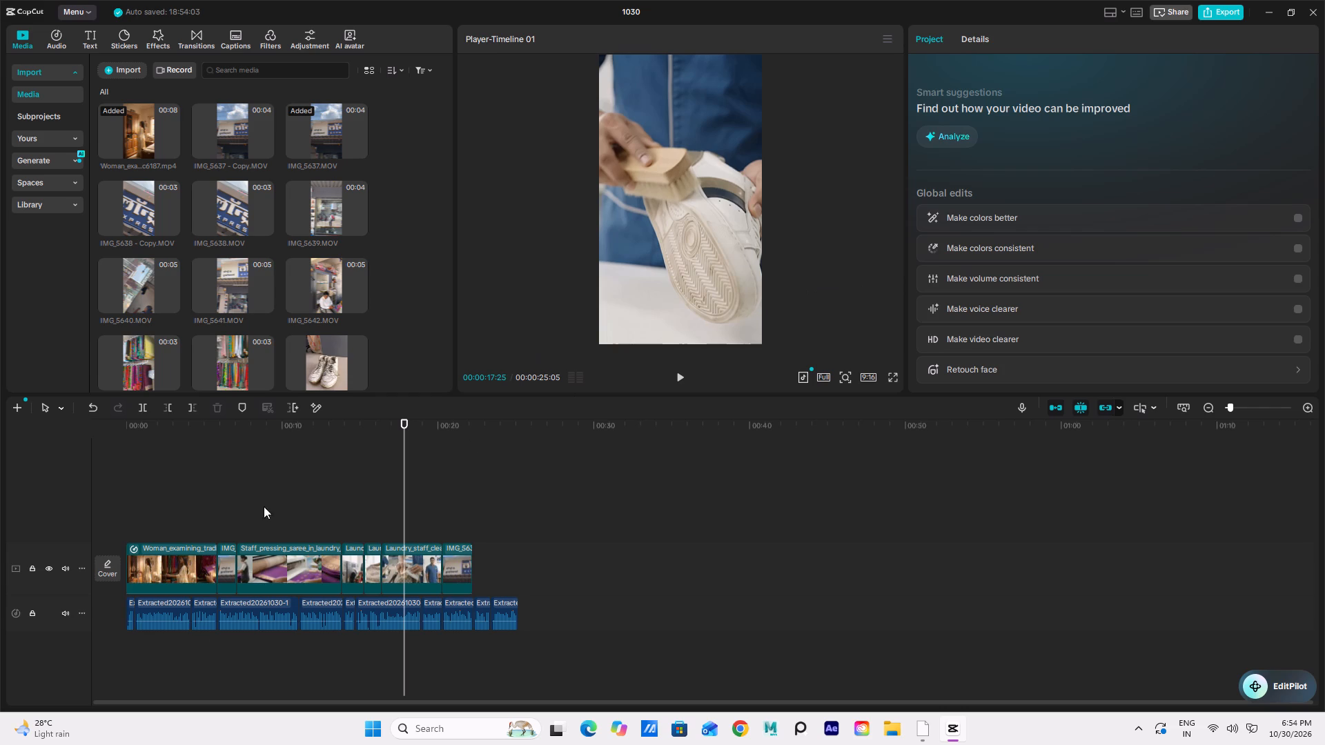
left_click_drag(402, 421, 495, 515)
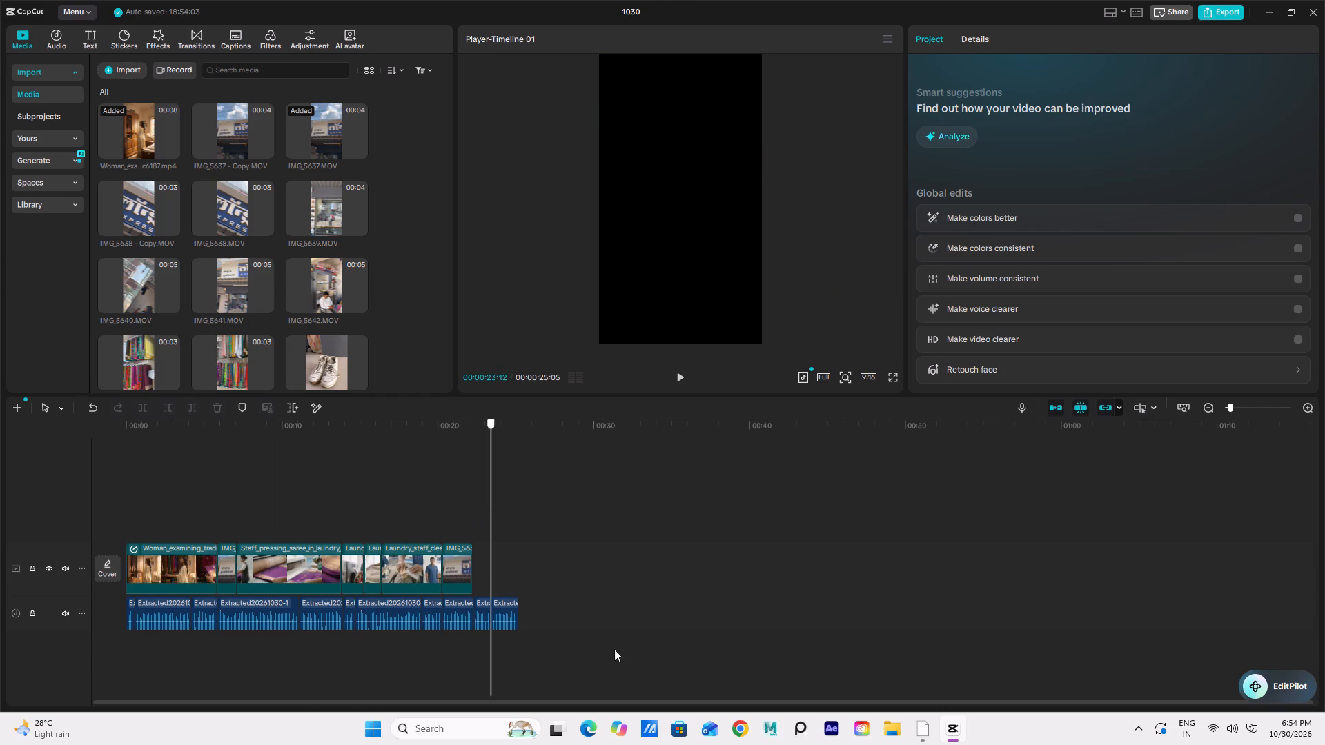
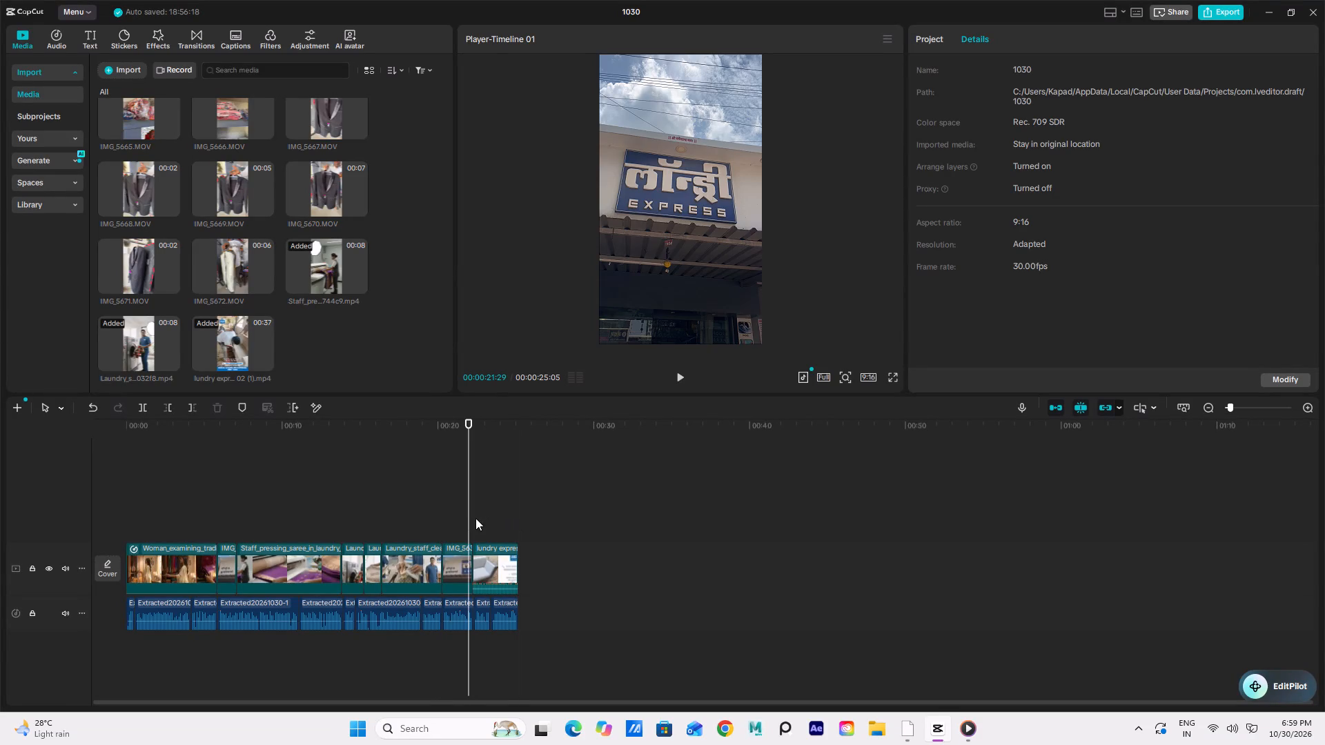
Skim the timeline from the closing end card back to the opening clip to review the edited shots.
left_click(475, 518)
left_click(440, 511)
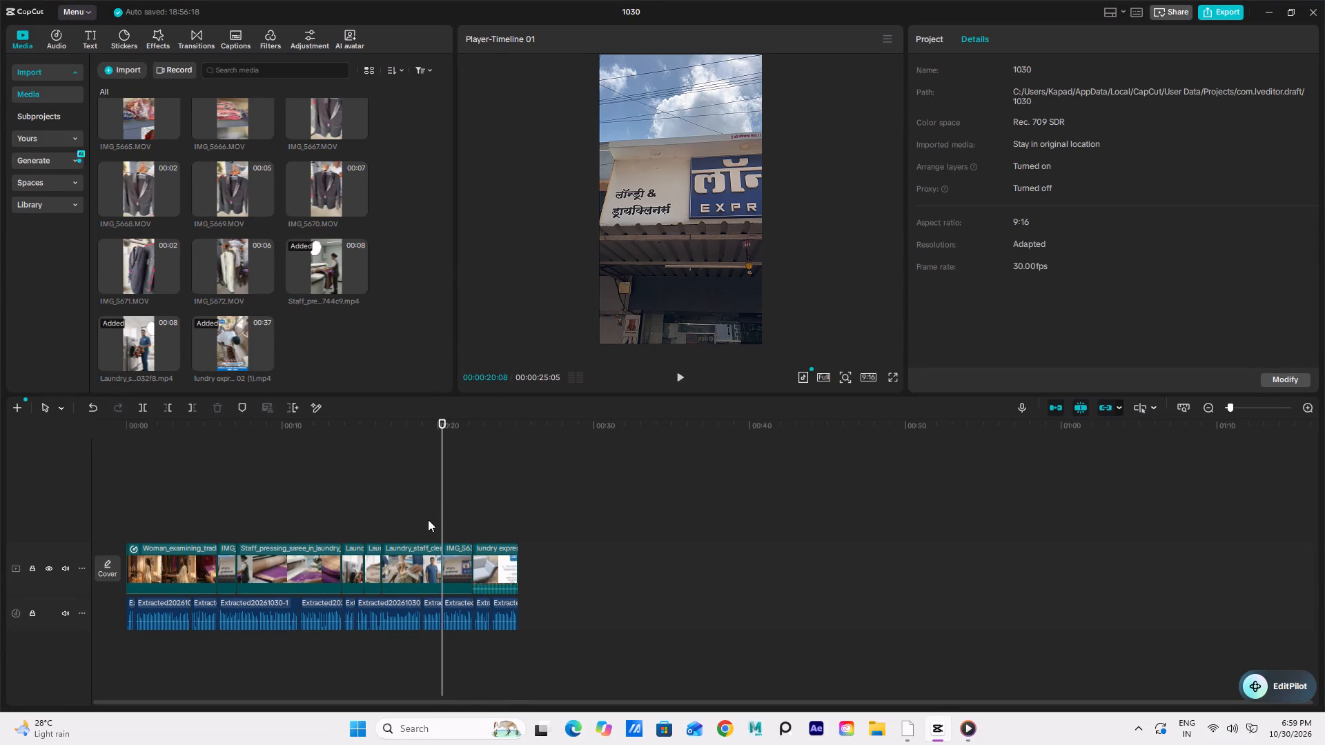
left_click(414, 513)
left_click(410, 509)
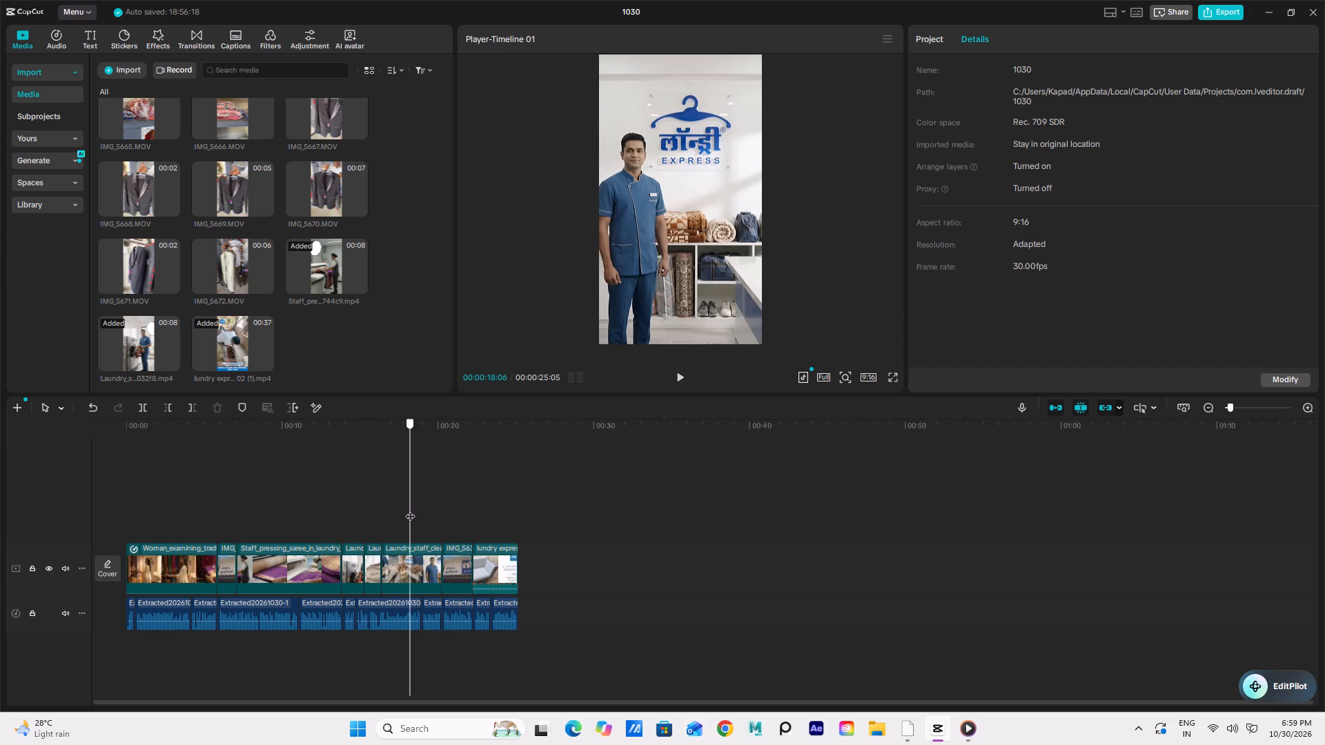
left_click_drag(410, 509, 478, 527)
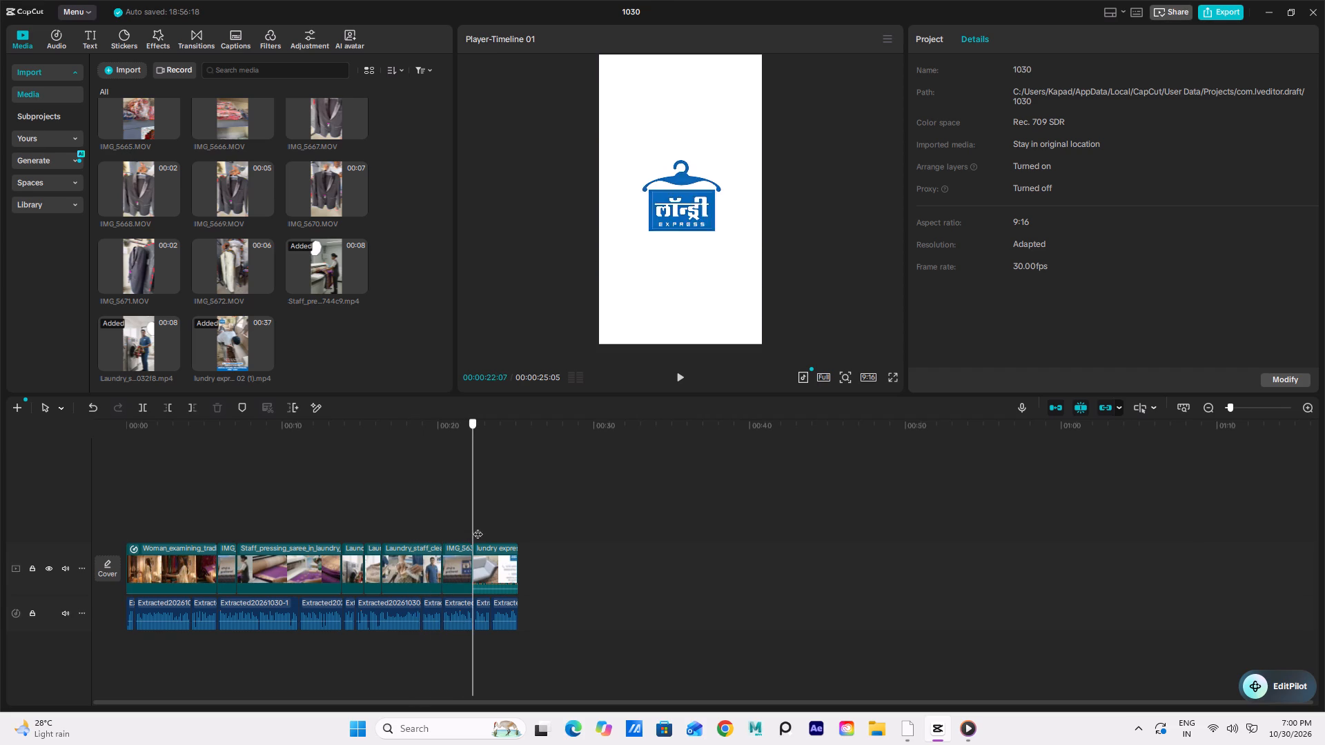
left_click_drag(478, 527, 518, 548)
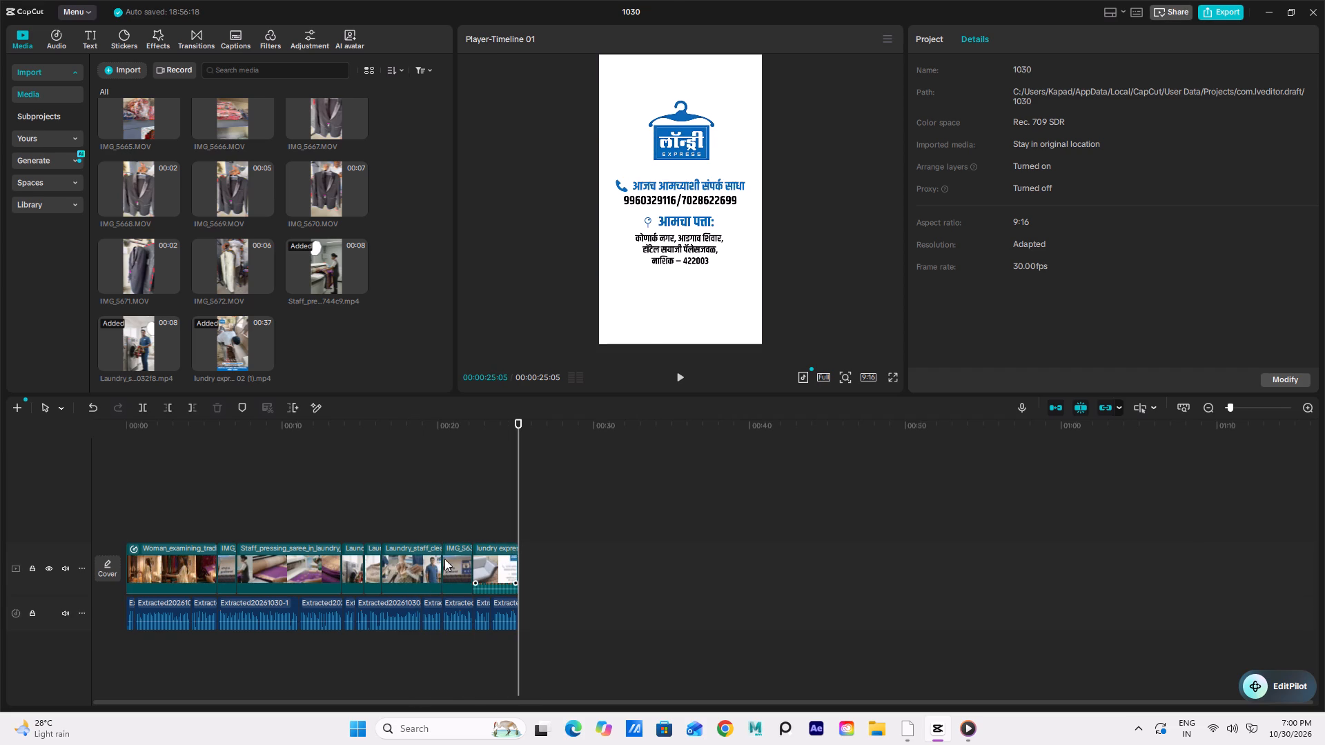
left_click(473, 481)
left_click(444, 503)
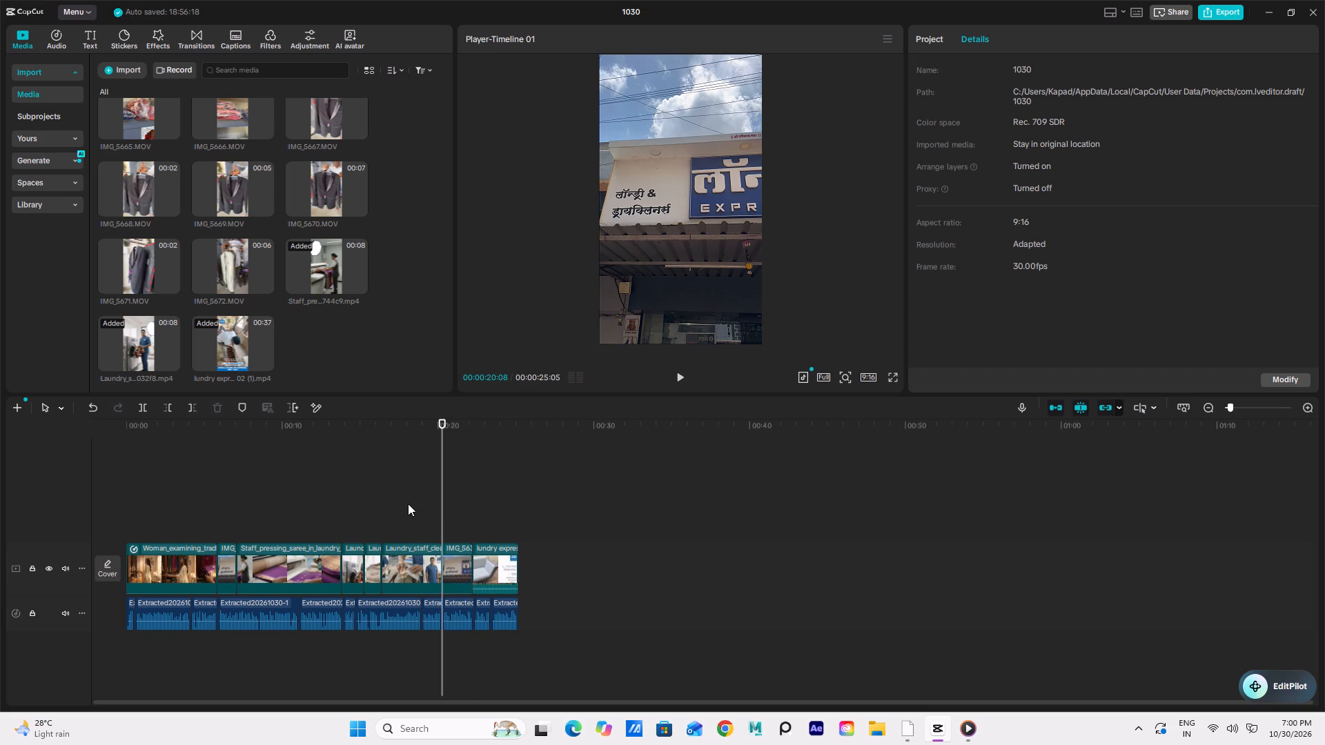
left_click(385, 507)
left_click(355, 510)
double_click(371, 507)
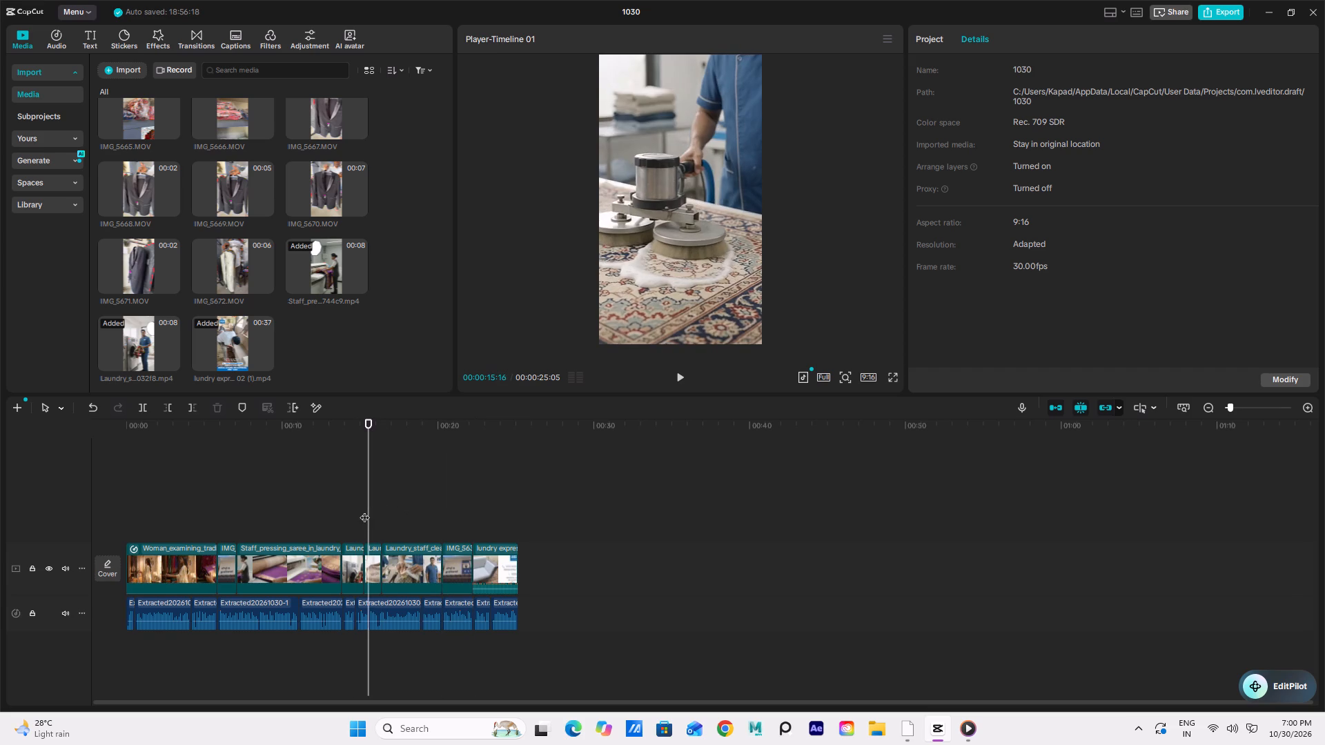
left_click(364, 510)
left_click(375, 510)
left_click(380, 510)
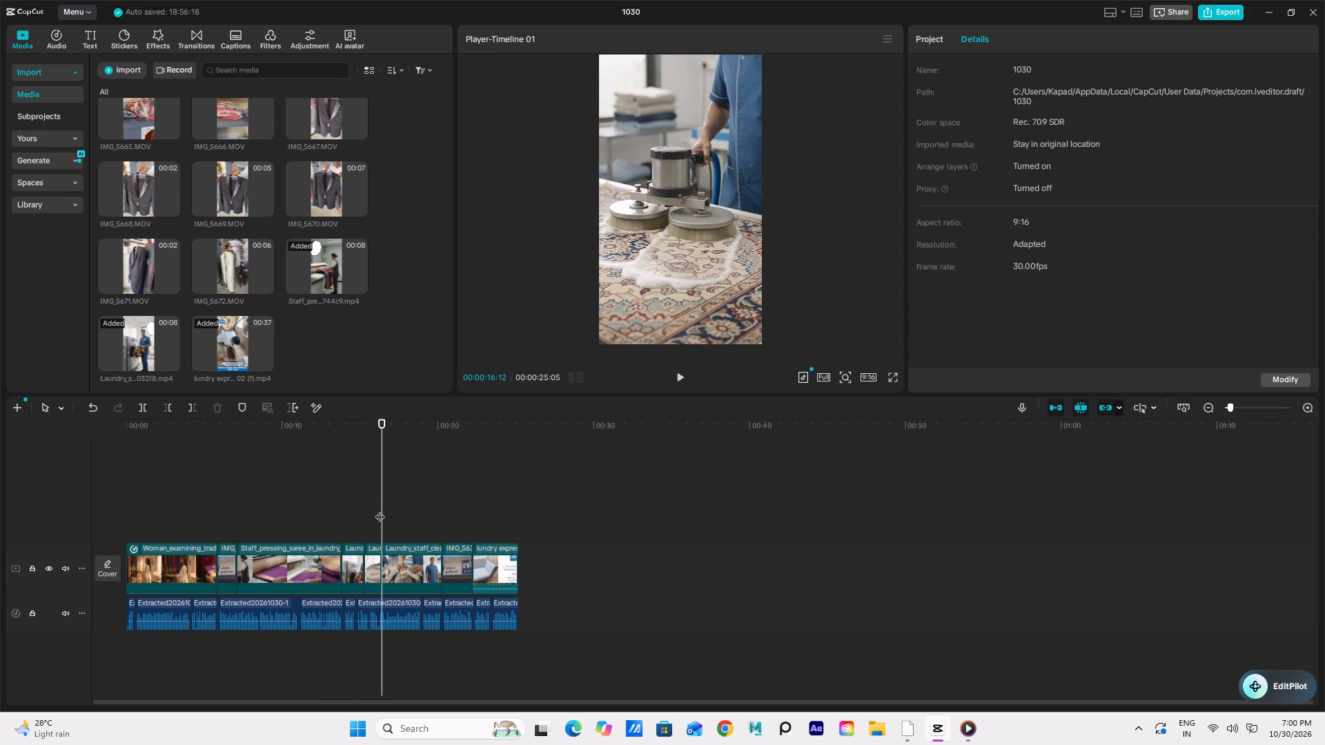
left_click(361, 513)
left_click(345, 515)
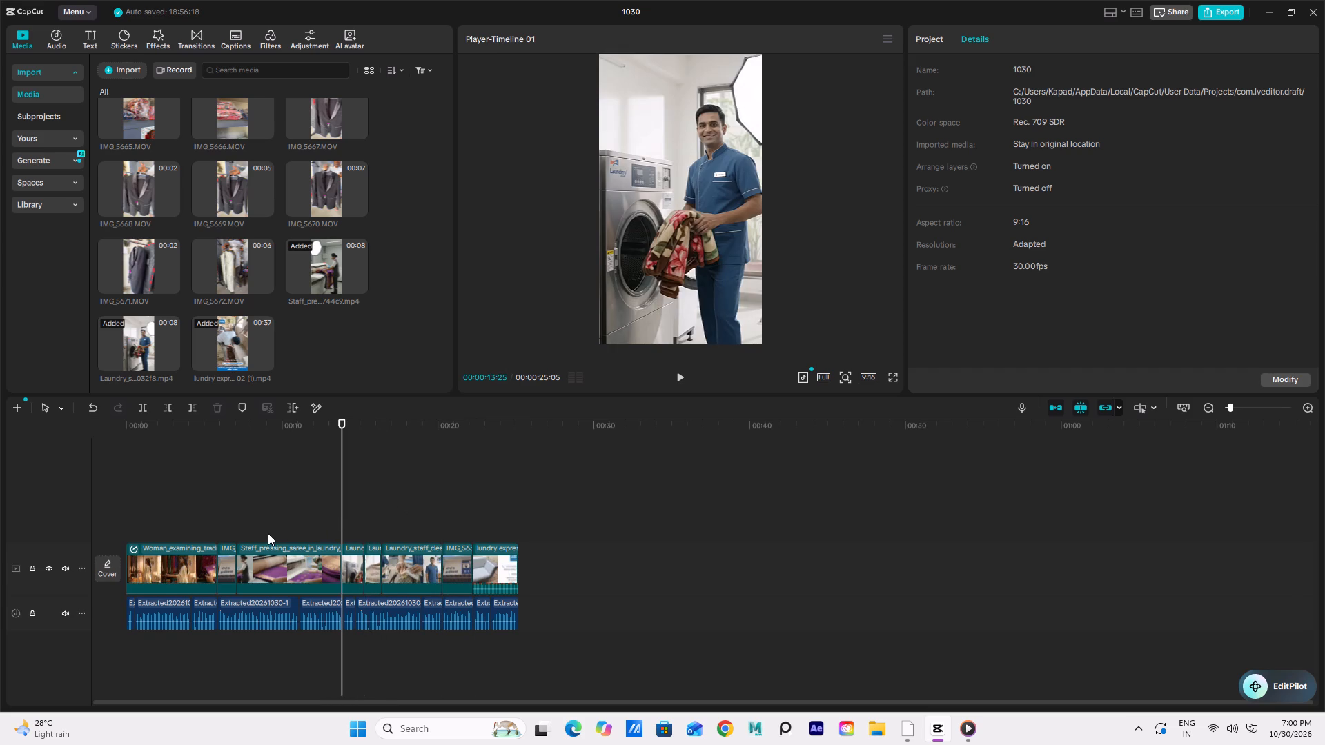
left_click(240, 531)
left_click(213, 531)
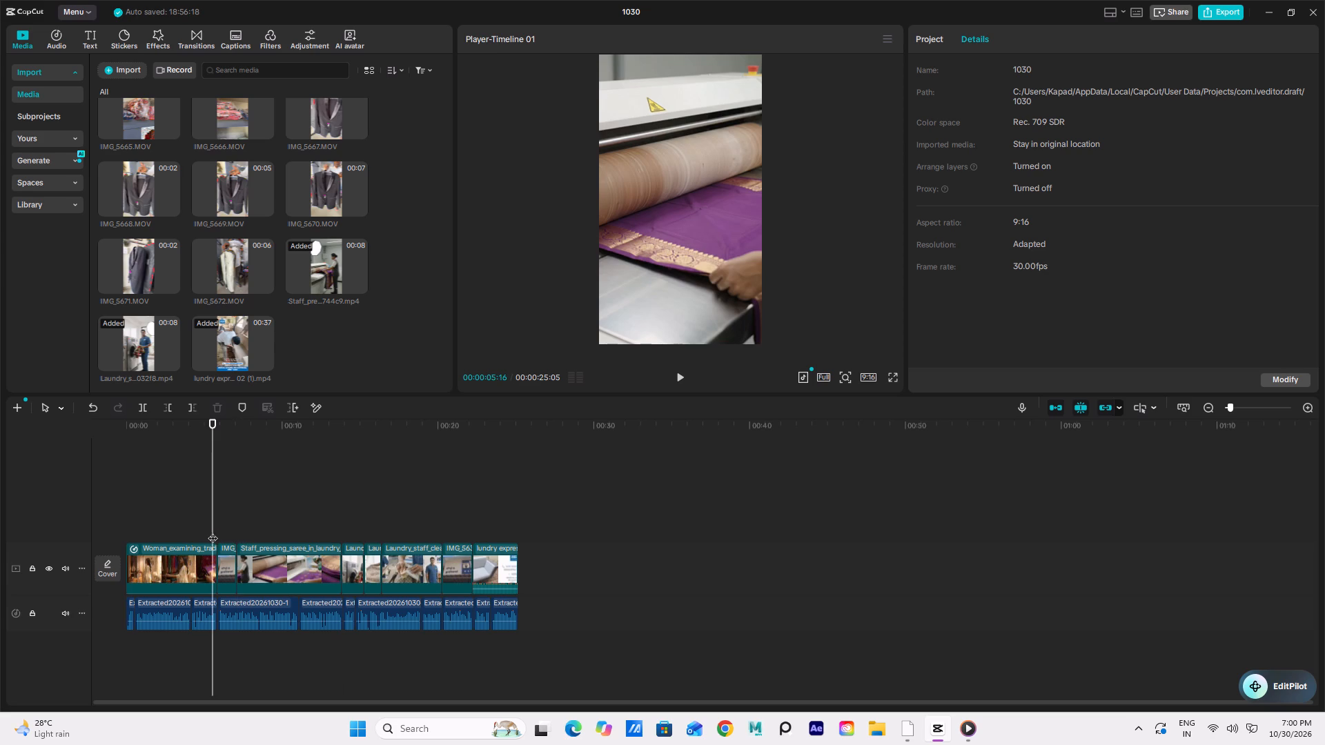
double_click(222, 528)
left_click(222, 527)
left_click(212, 527)
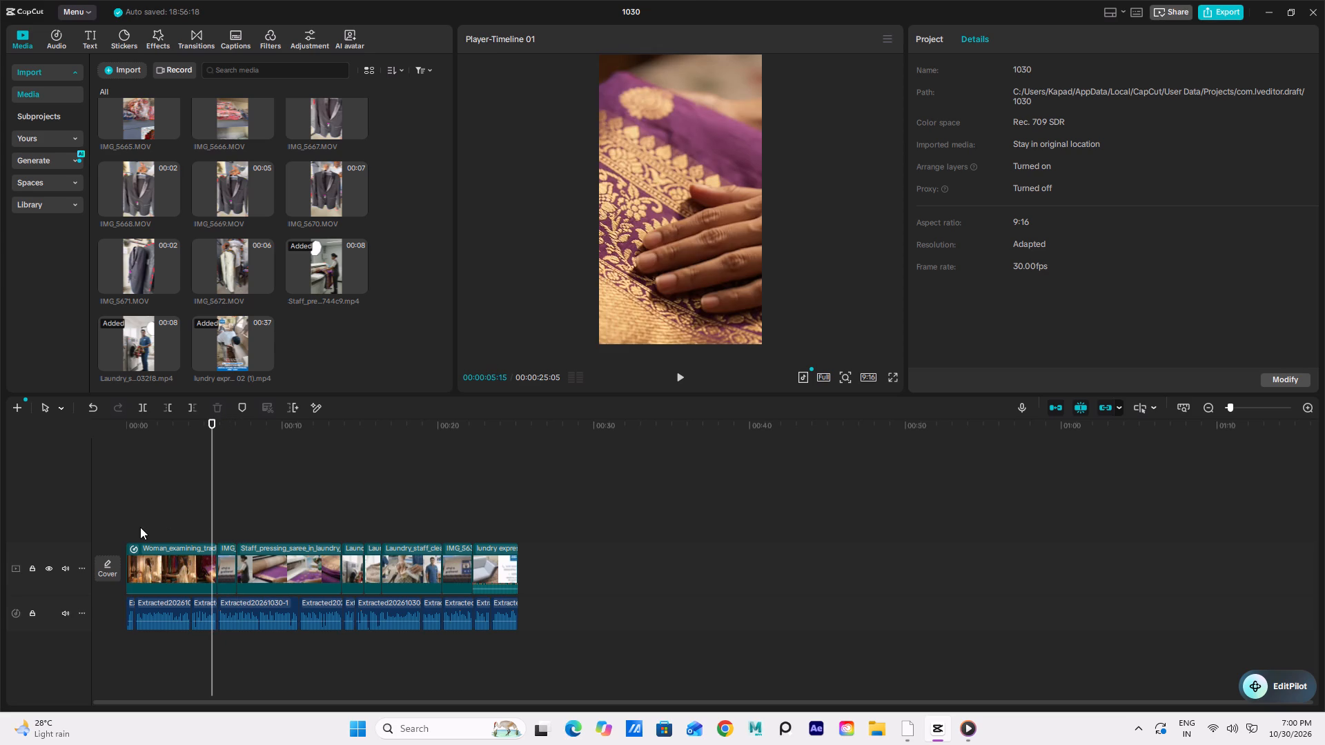
left_click(125, 527)
Scrub the closing section, from the last Laundry_staff clip through the IMG shopfront clip to the end card, to check its cuts.
left_click_drag(215, 422, 177, 440)
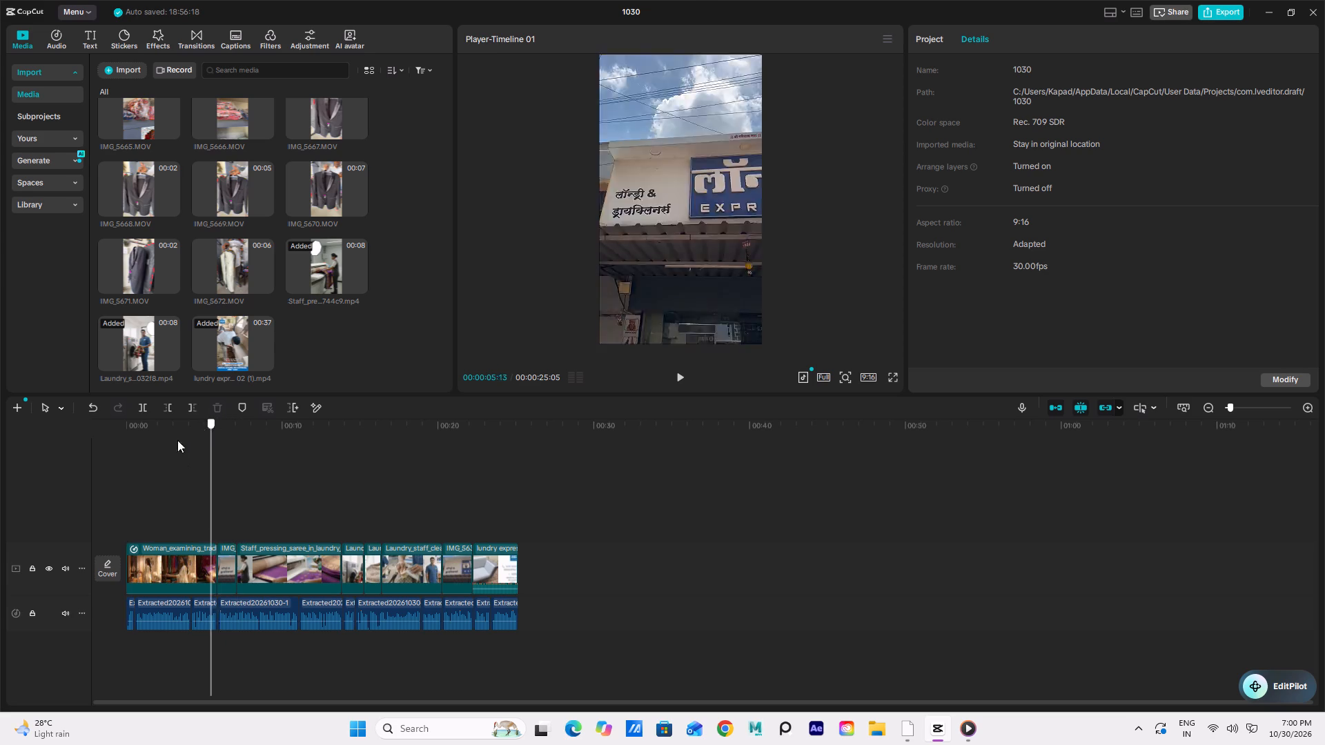
left_click_drag(177, 440, 520, 533)
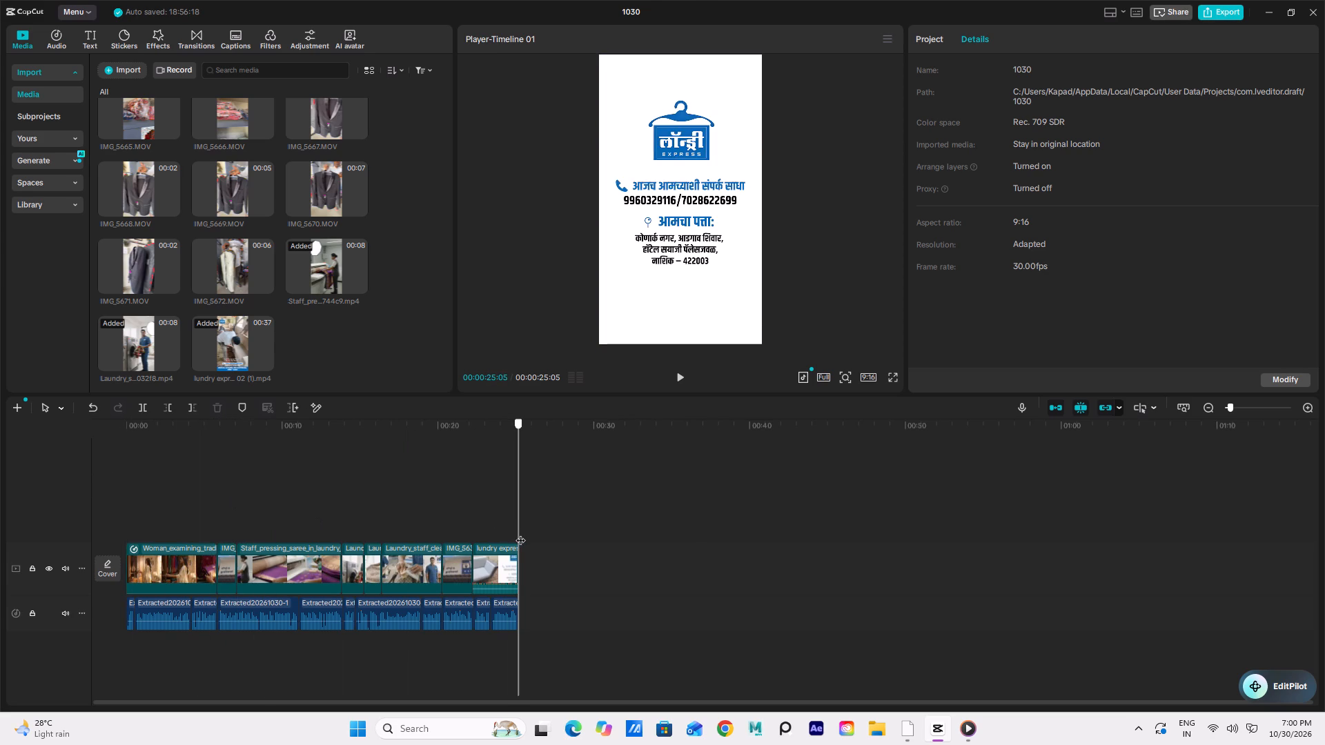
left_click_drag(520, 533, 429, 553)
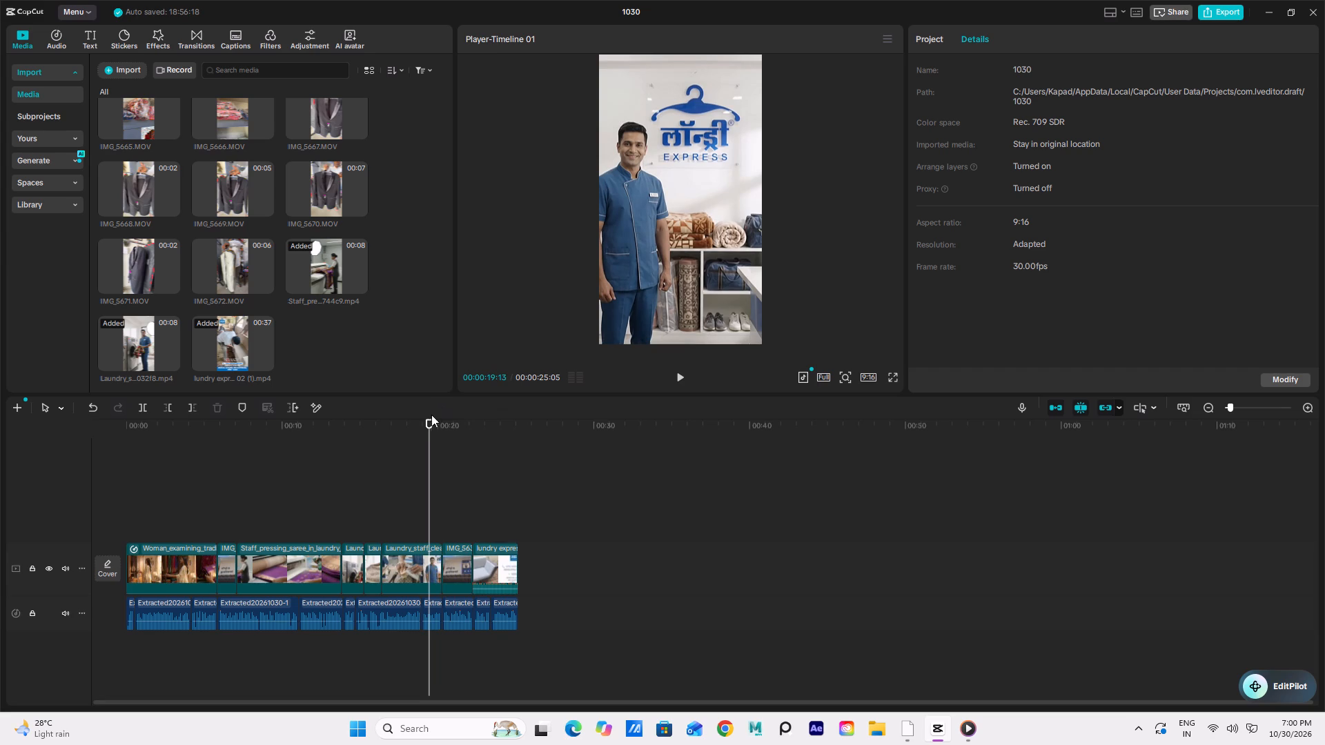
left_click_drag(429, 424, 473, 445)
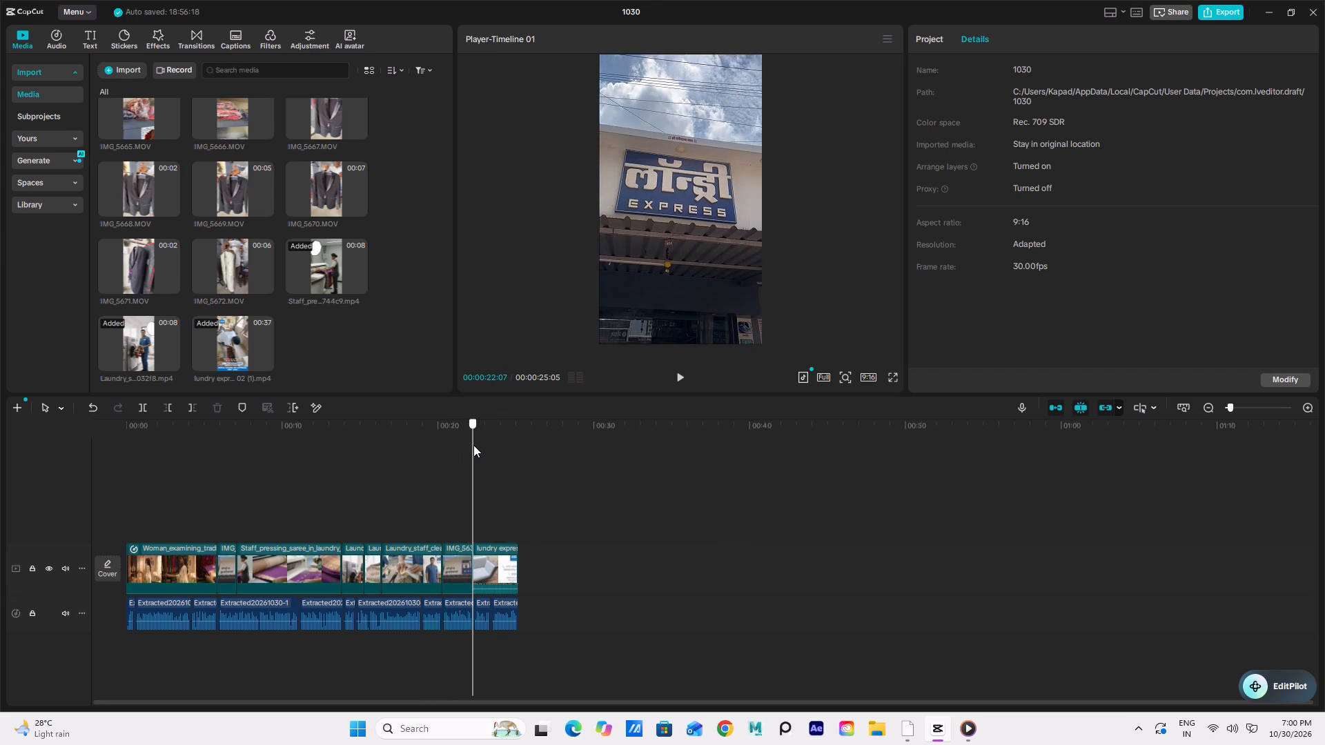
left_click_drag(473, 445, 459, 441)
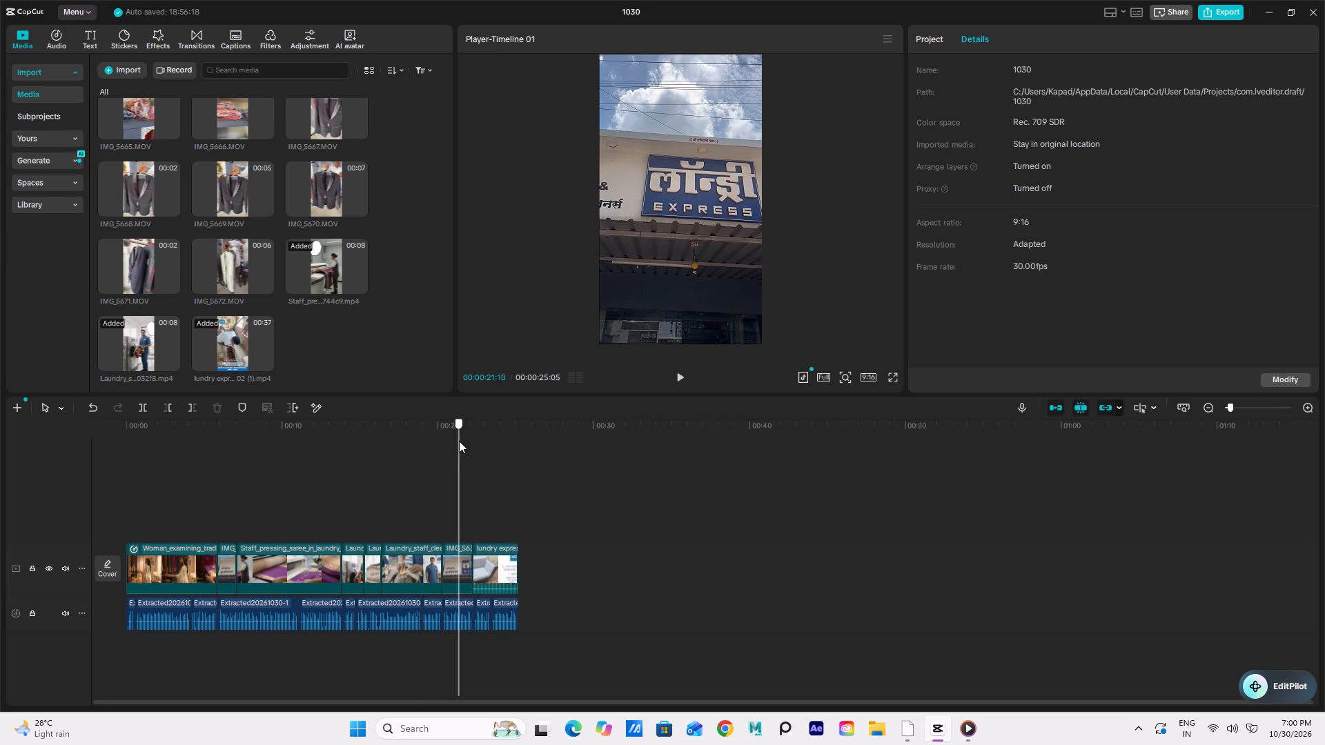
left_click_drag(459, 441, 451, 449)
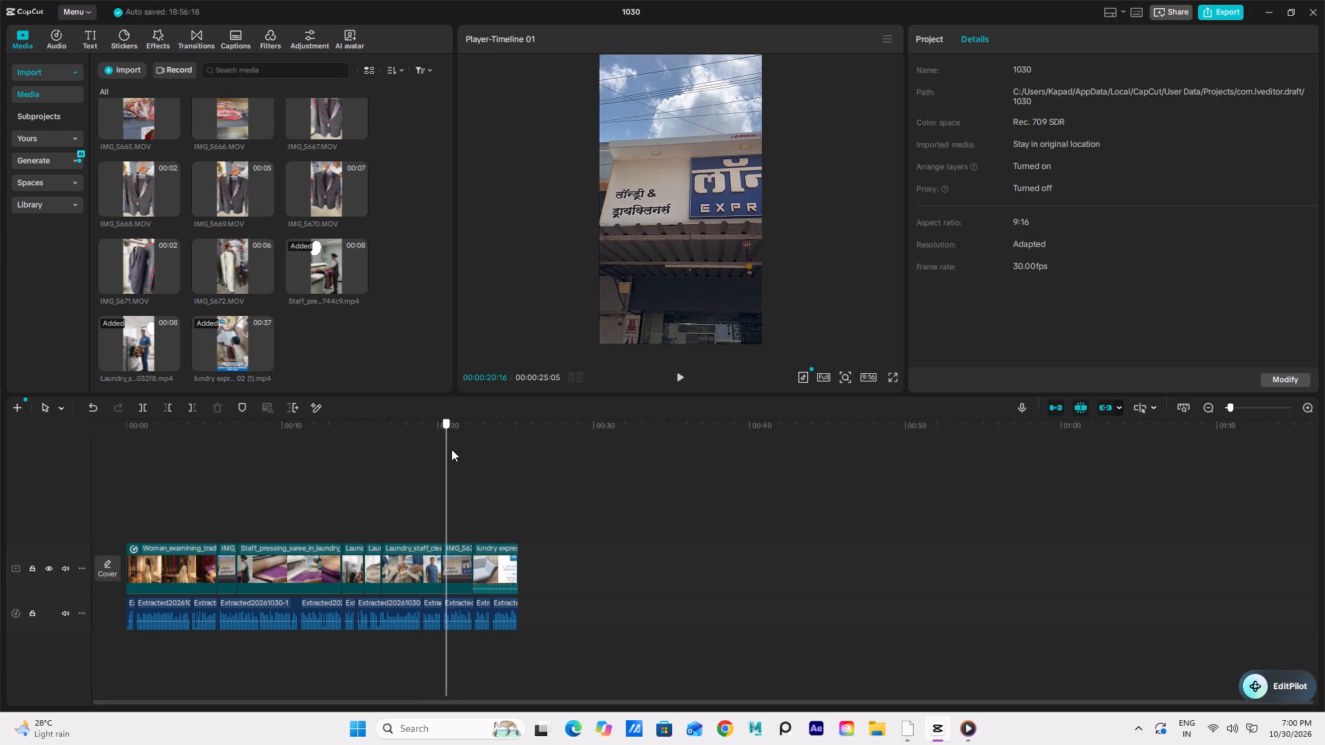
left_click_drag(451, 449, 442, 461)
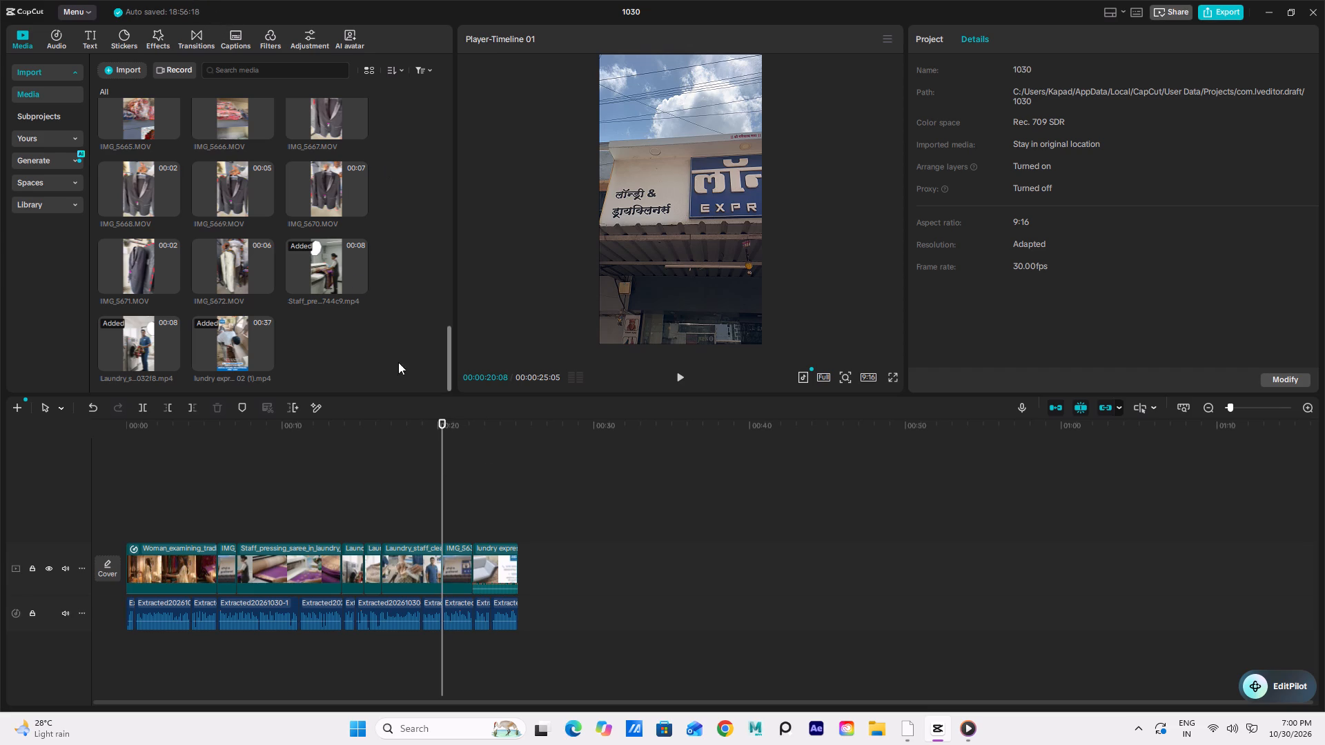
left_click_drag(444, 426, 507, 444)
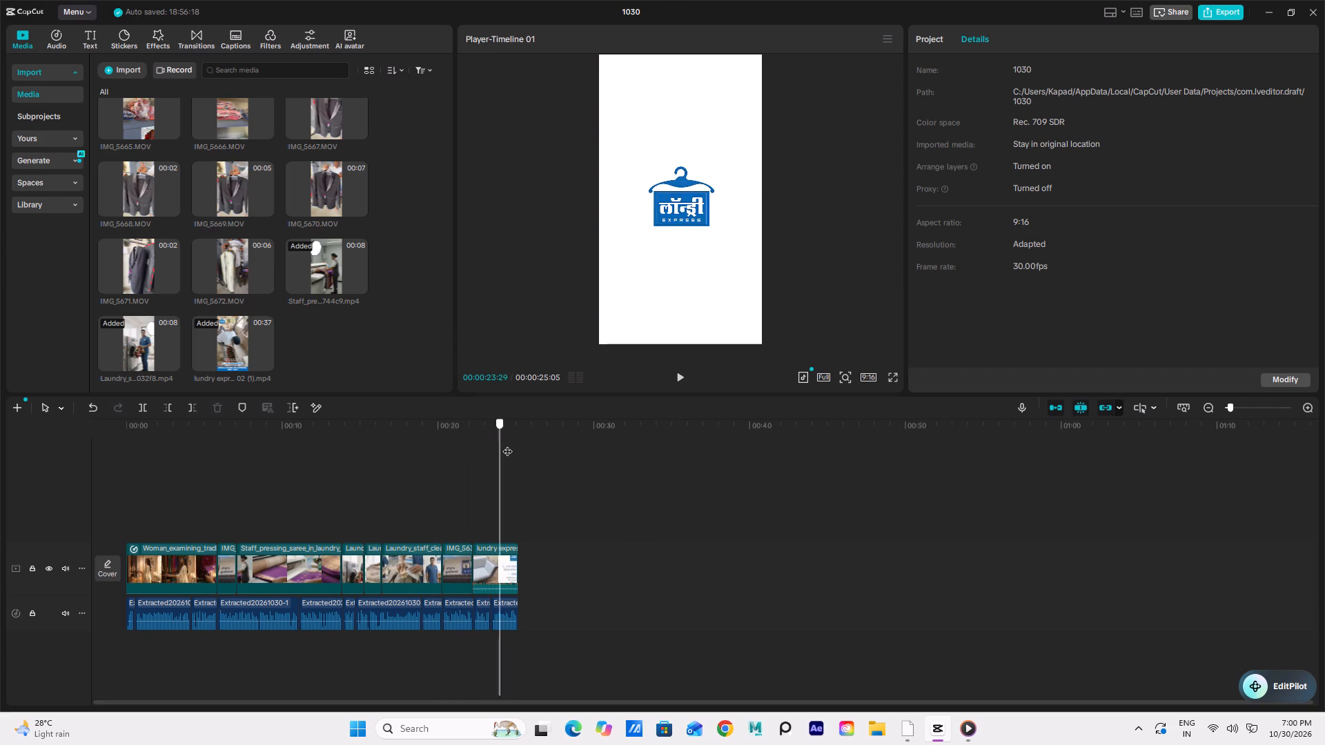
left_click_drag(507, 444, 442, 449)
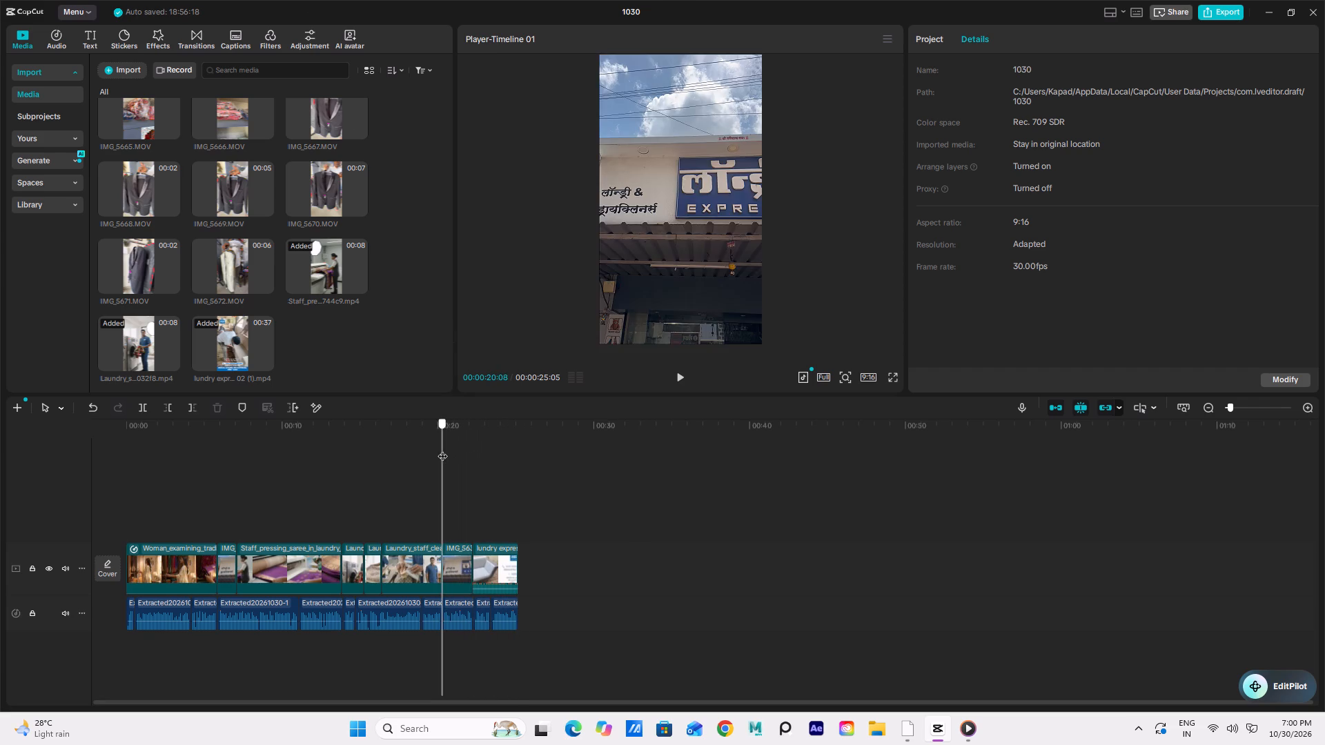
Examine the cuts between the saree-pressing, washing-machine, carpet-cleaning and bag-cleaning clips, around 00:00:13 to 00:00:16.
left_click_drag(442, 449, 364, 457)
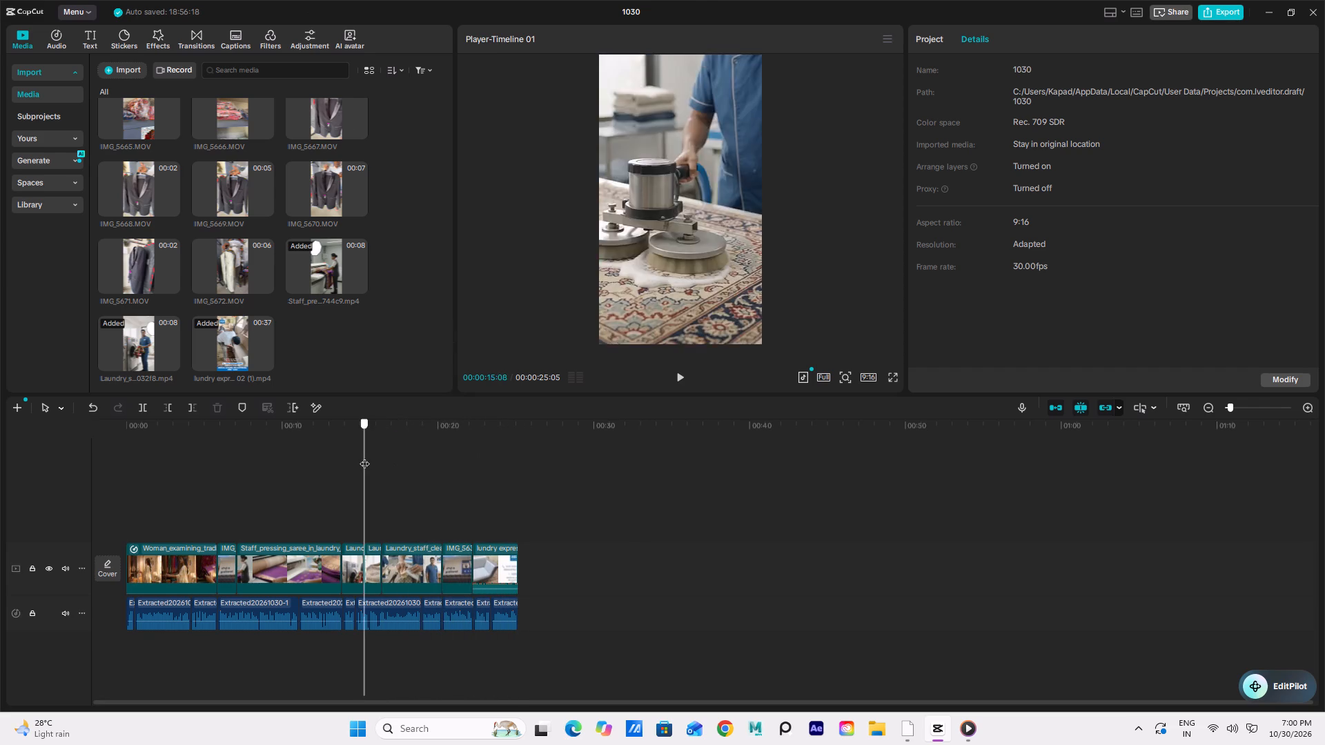
left_click_drag(364, 457, 340, 457)
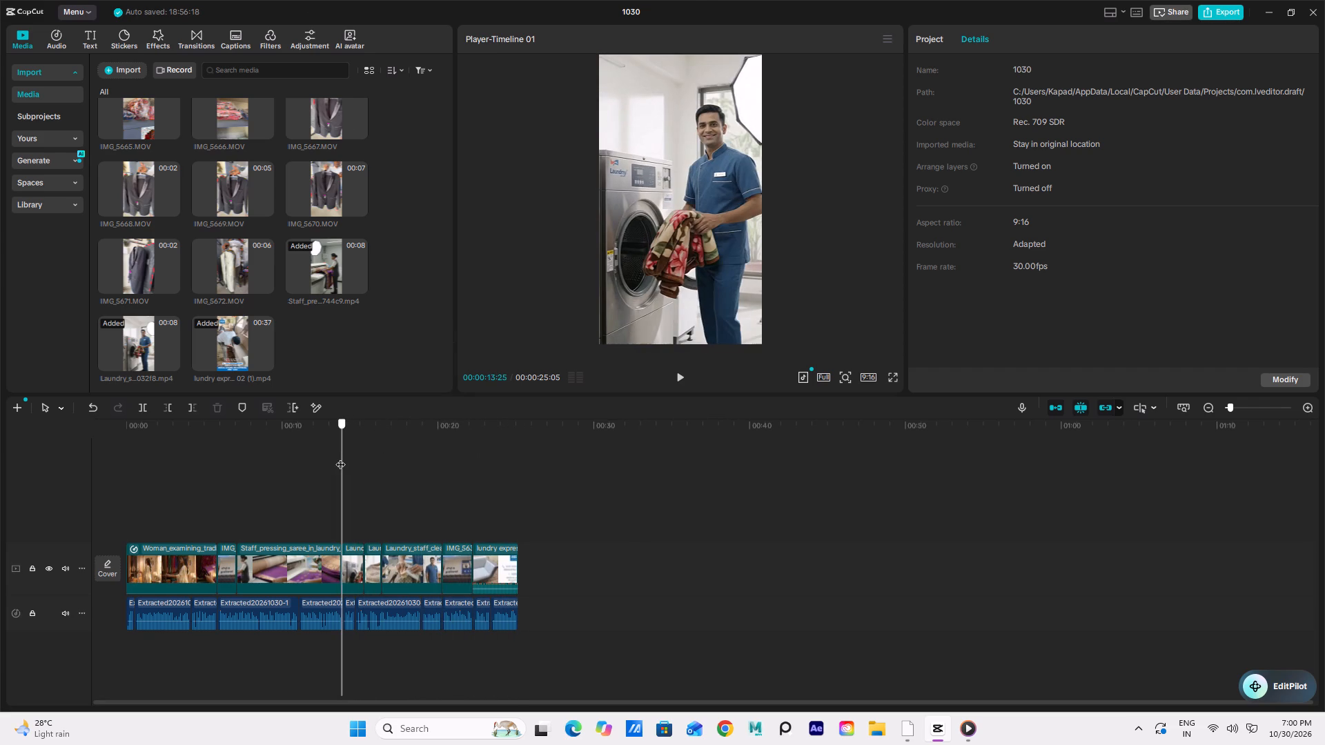
left_click_drag(340, 457, 333, 459)
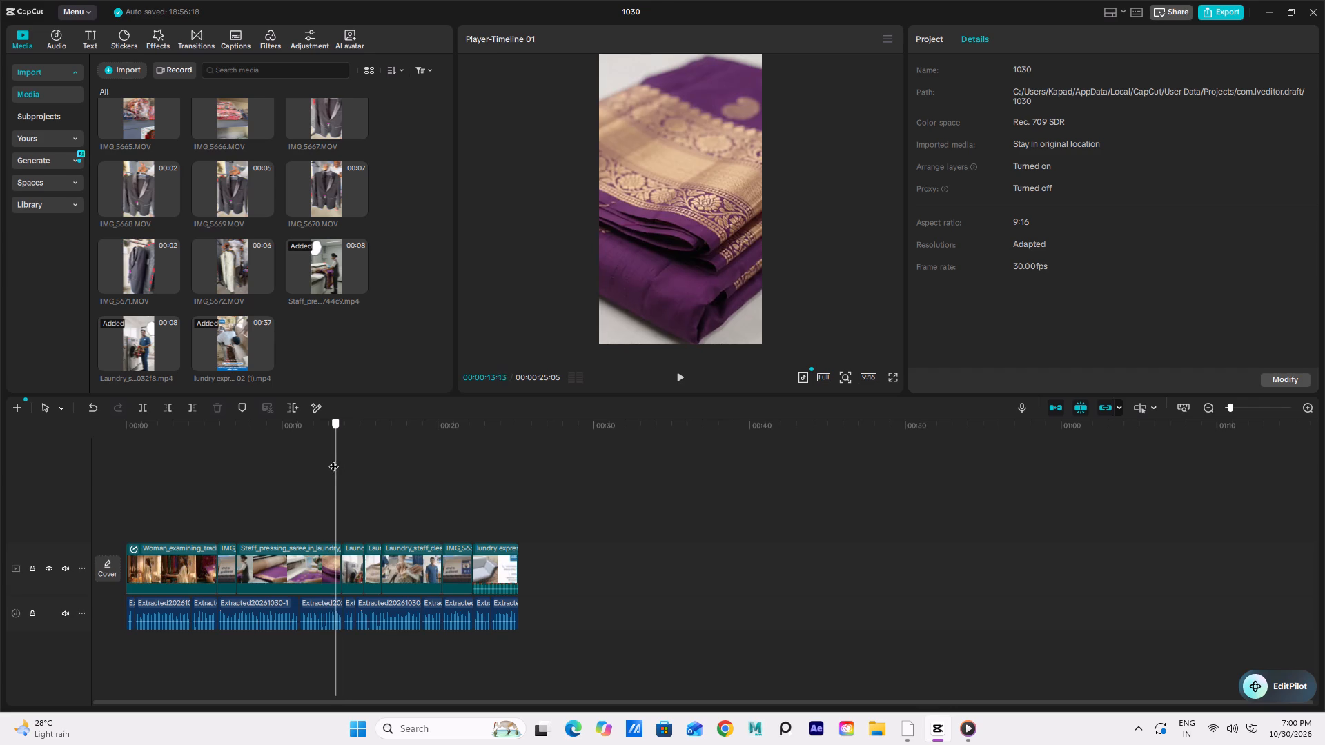
left_click_drag(333, 459, 334, 458)
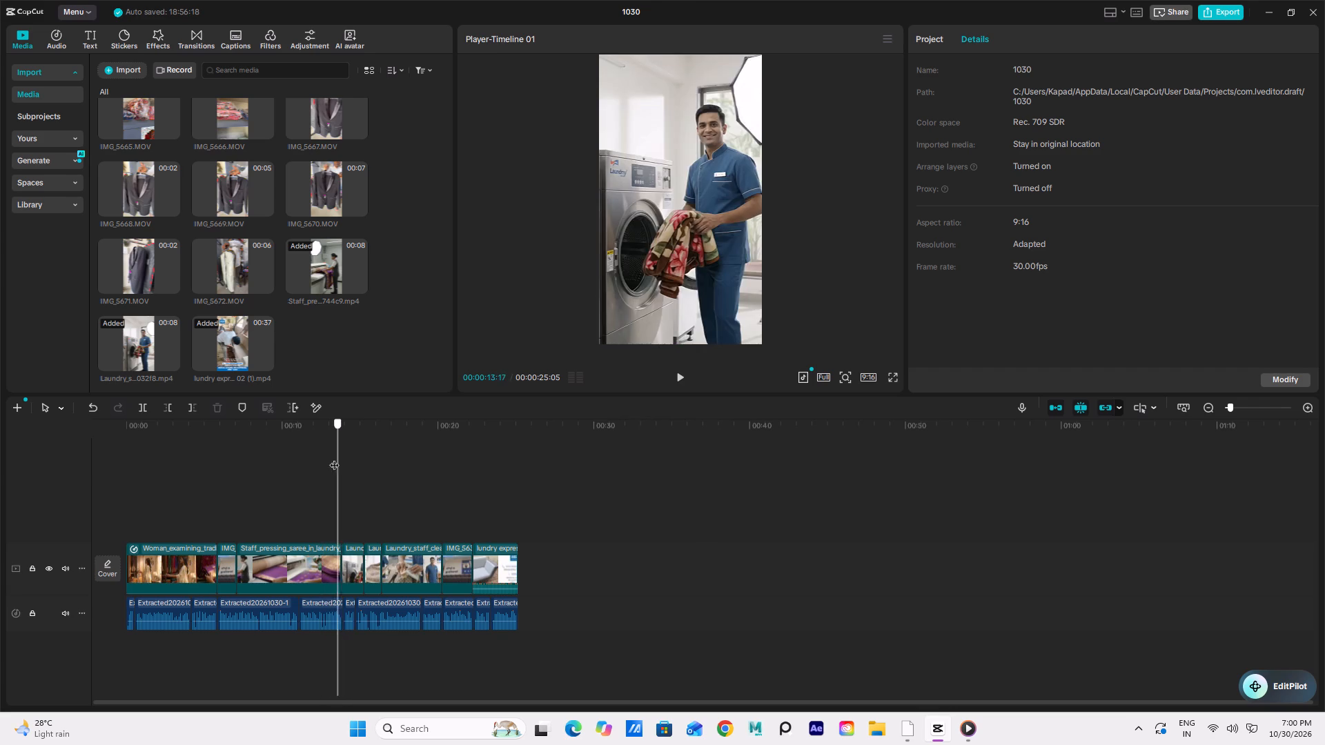
left_click_drag(334, 458, 383, 449)
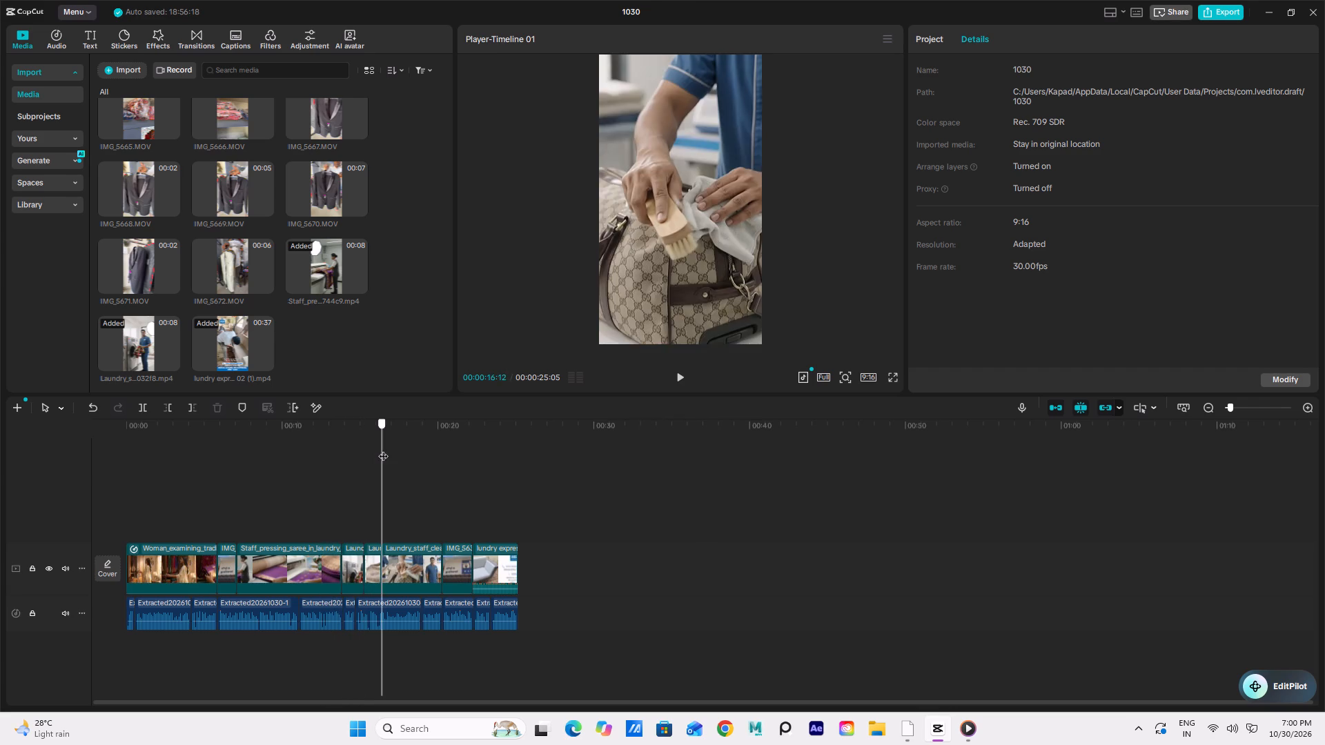
left_click_drag(383, 449, 371, 450)
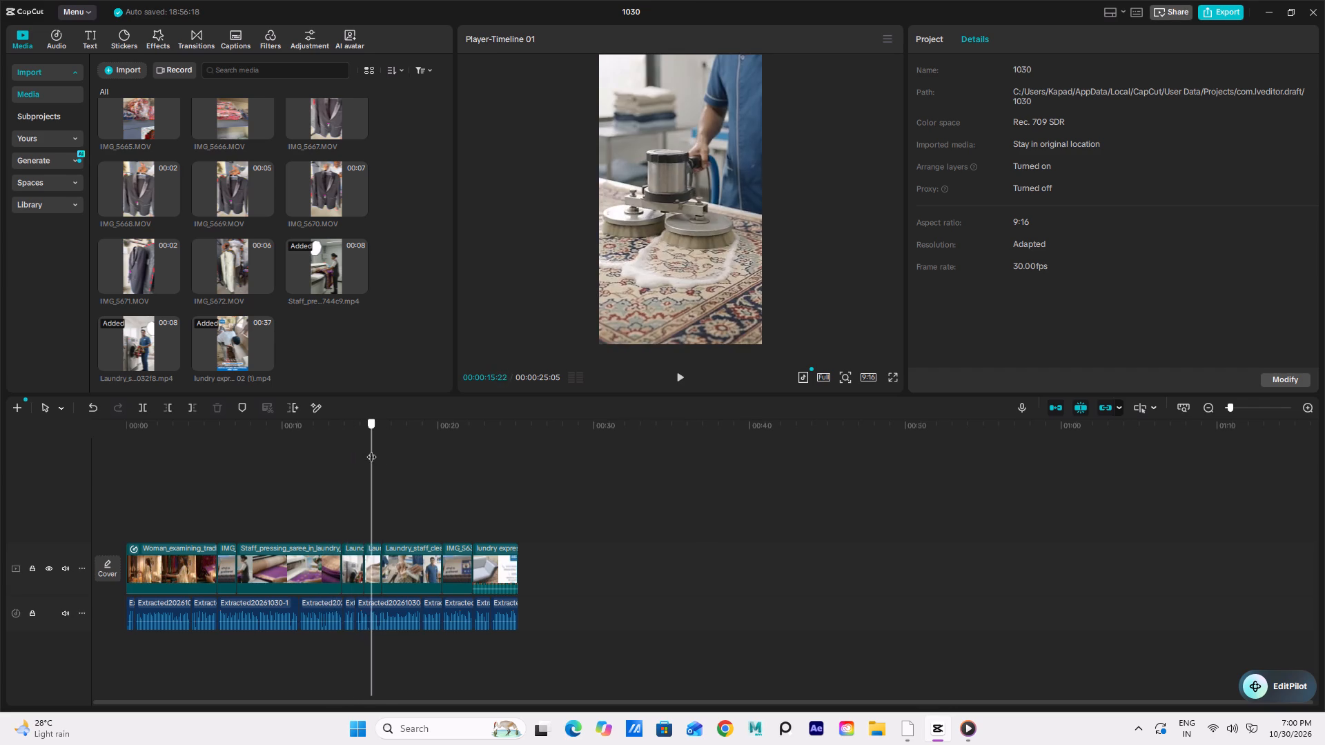
left_click_drag(371, 450, 363, 439)
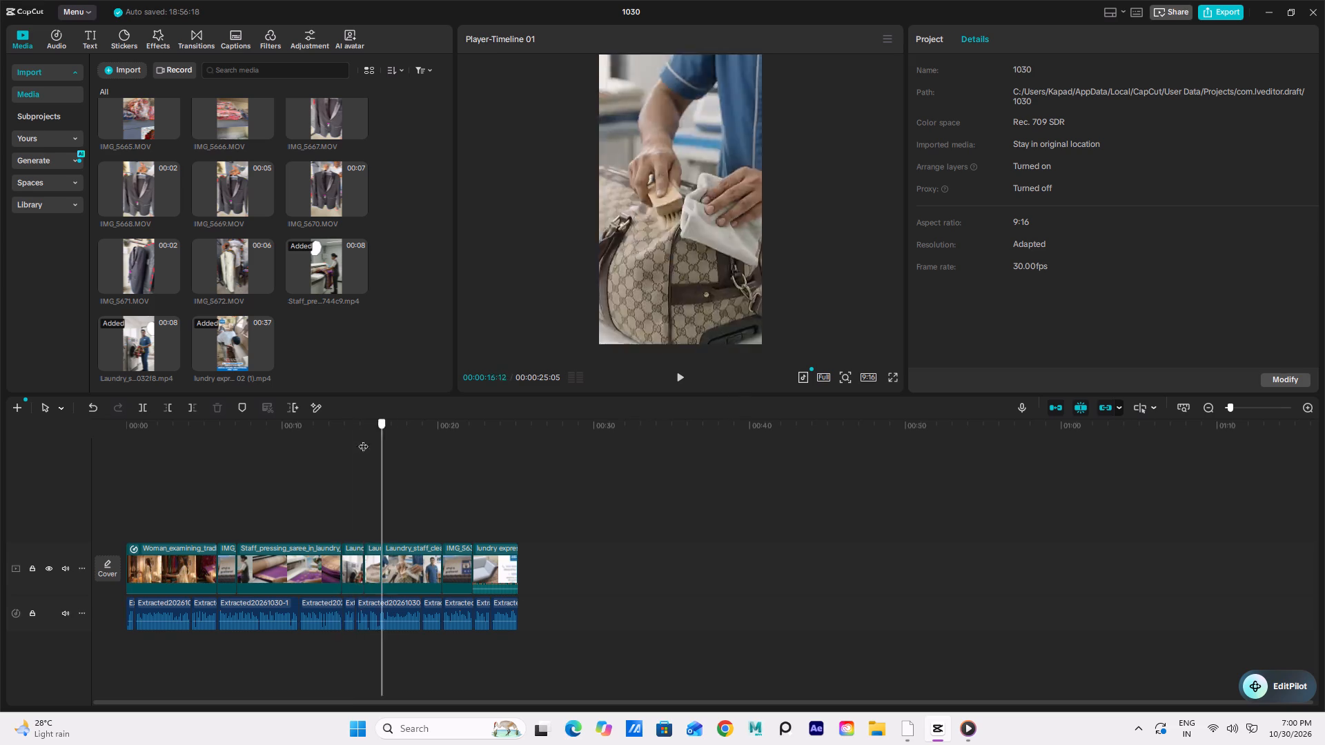
left_click_drag(363, 439, 371, 431)
right_click_drag(389, 430, 371, 431)
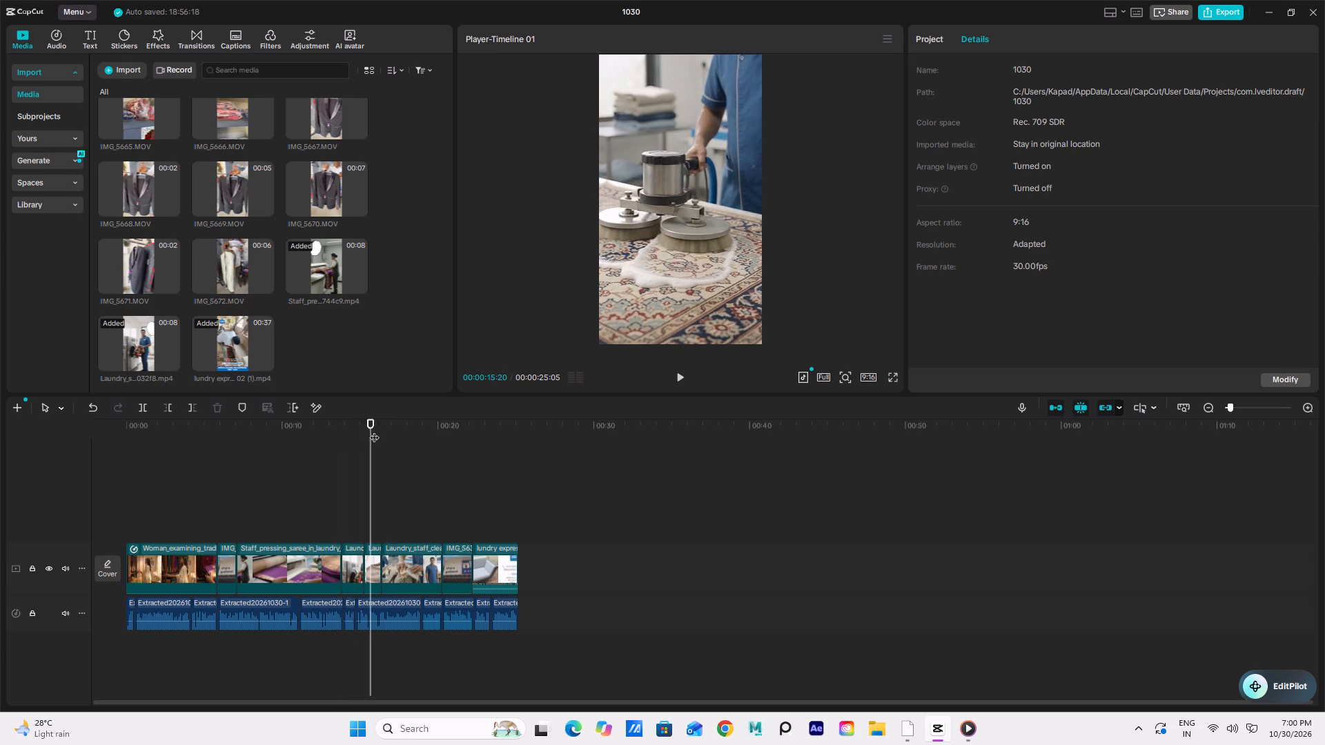
Scrub the edit from the end card back to the opening clip, and recheck the washing-machine and carpet-cleaning clips.
left_click(615, 552)
left_click_drag(518, 420, 327, 519)
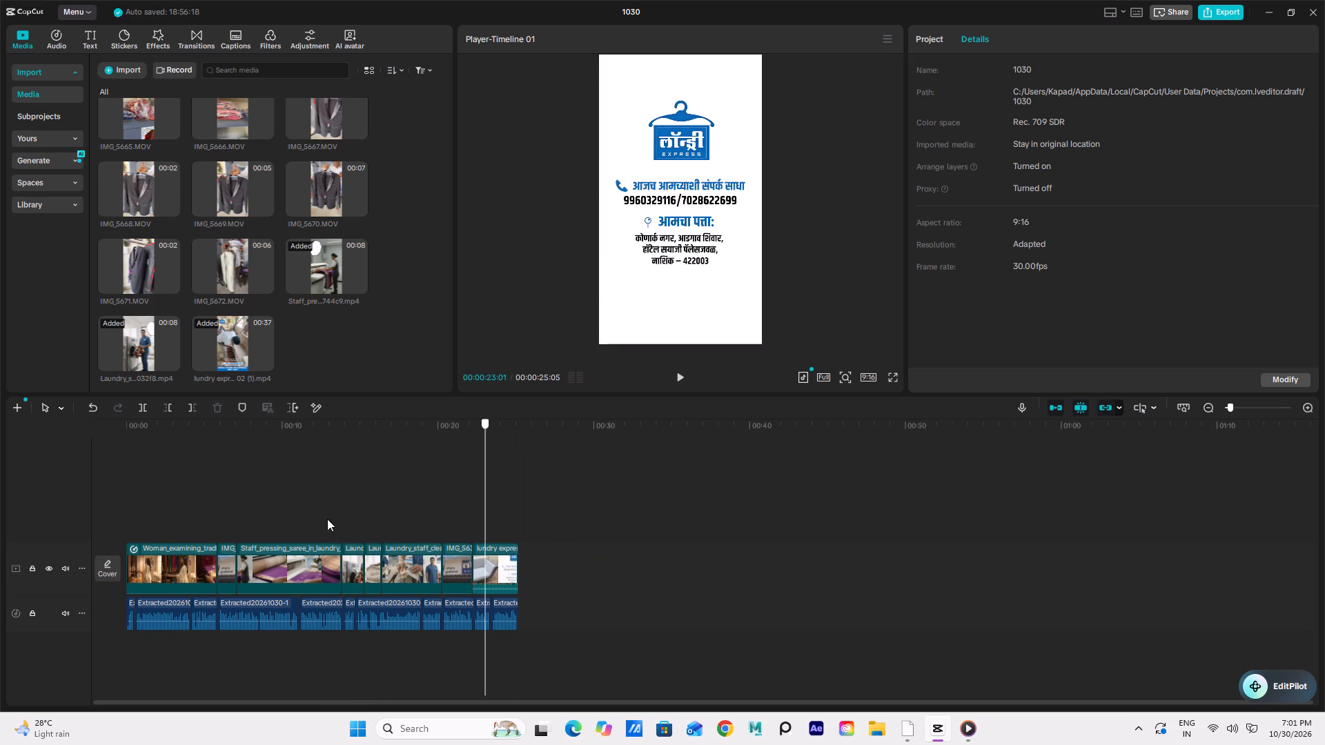
left_click_drag(327, 519, 232, 595)
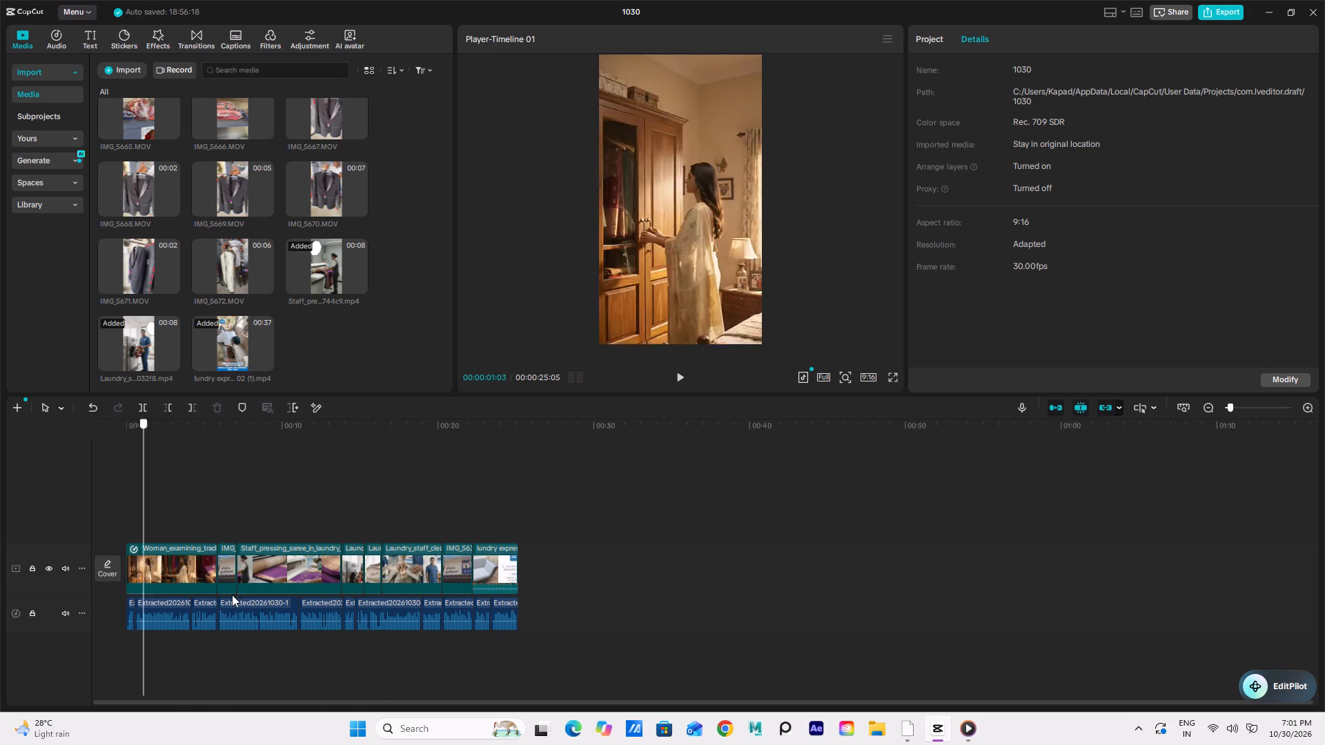
left_click_drag(232, 595, 337, 587)
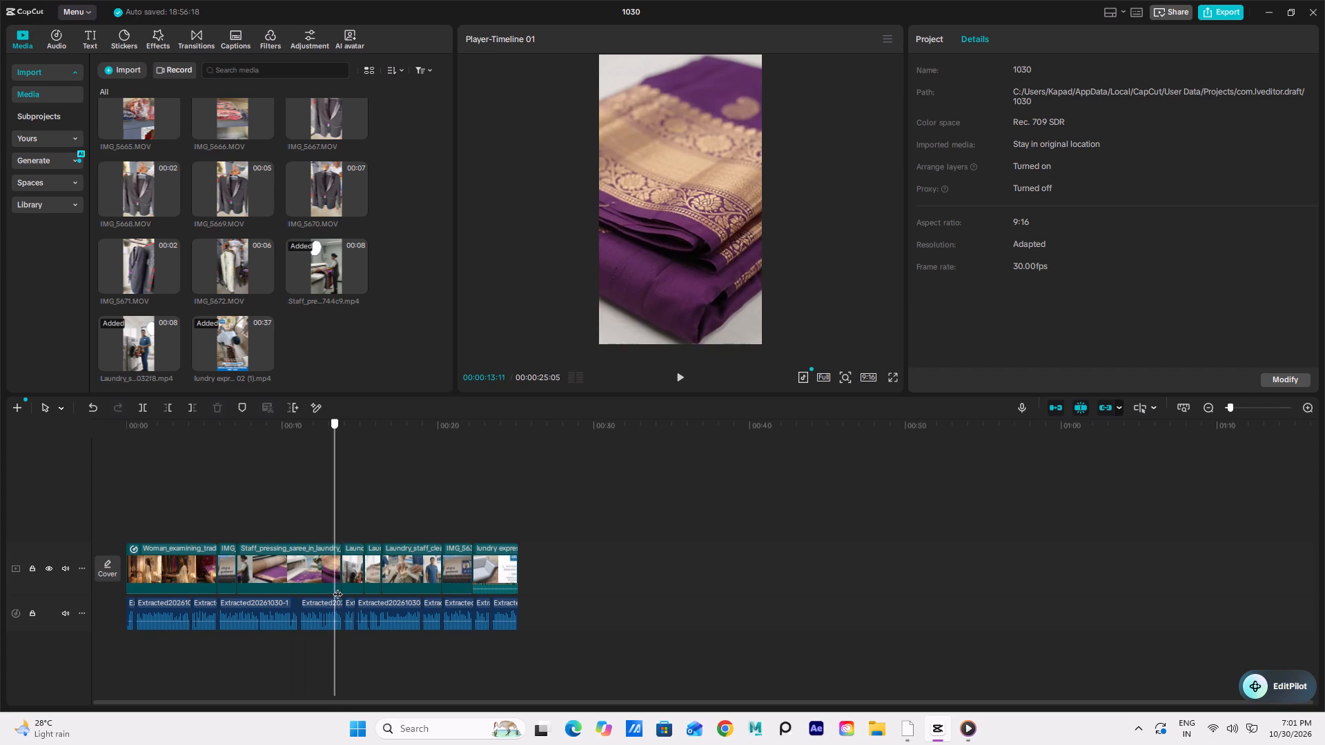
left_click_drag(337, 587, 377, 592)
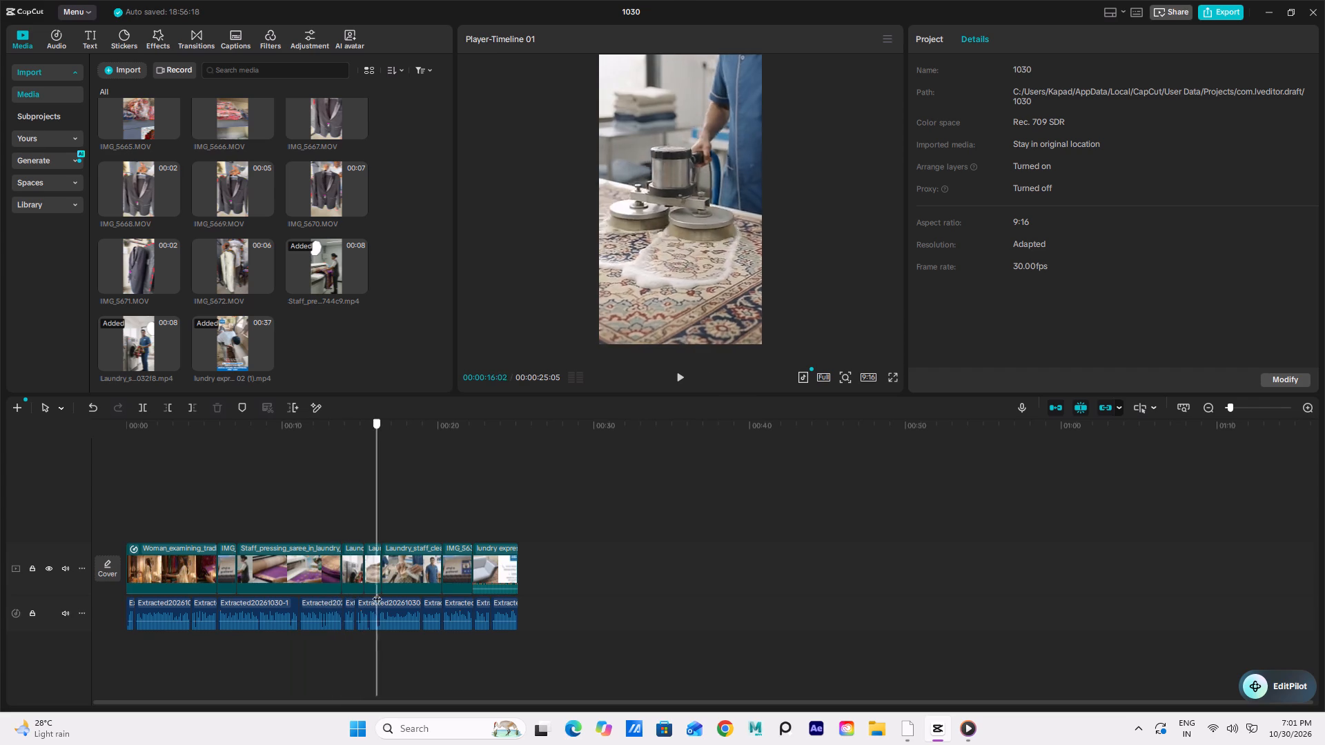
left_click_drag(377, 592, 380, 607)
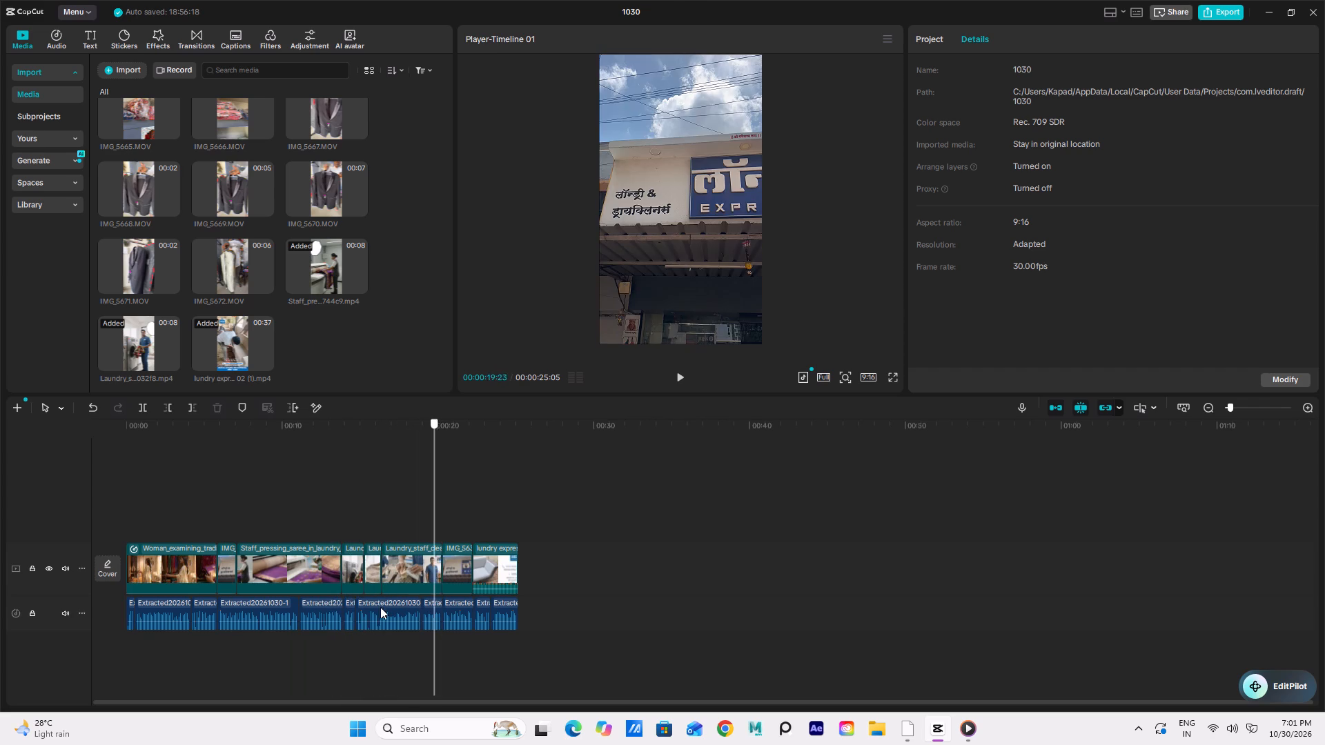
left_click_drag(380, 607, 340, 635)
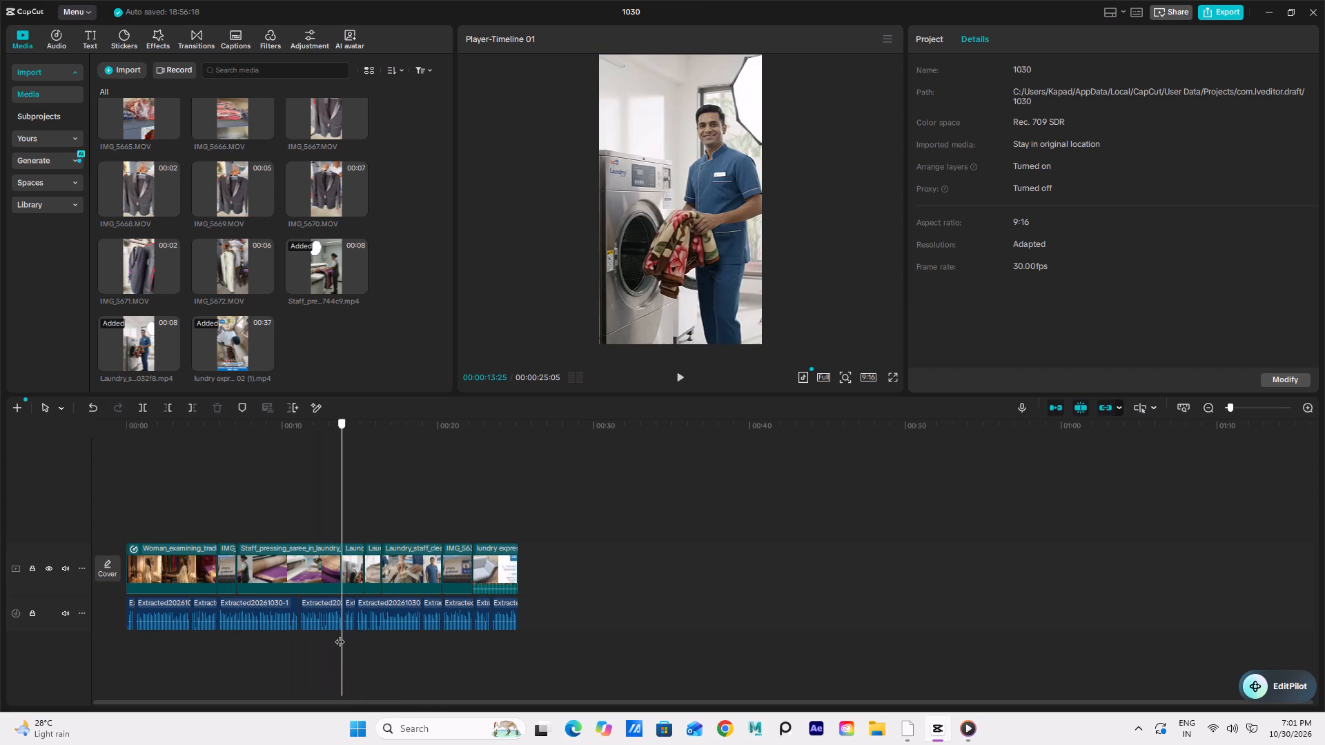
left_click_drag(340, 635, 355, 622)
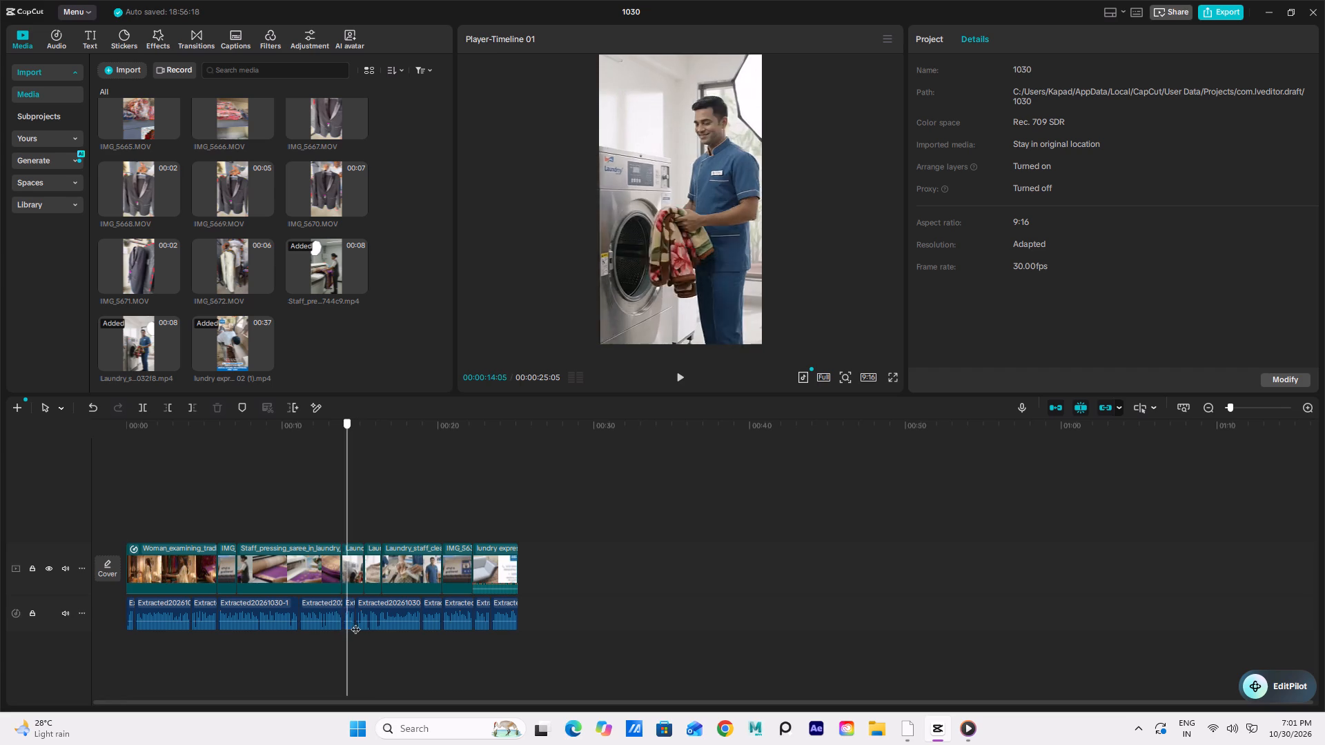
left_click_drag(355, 622, 366, 626)
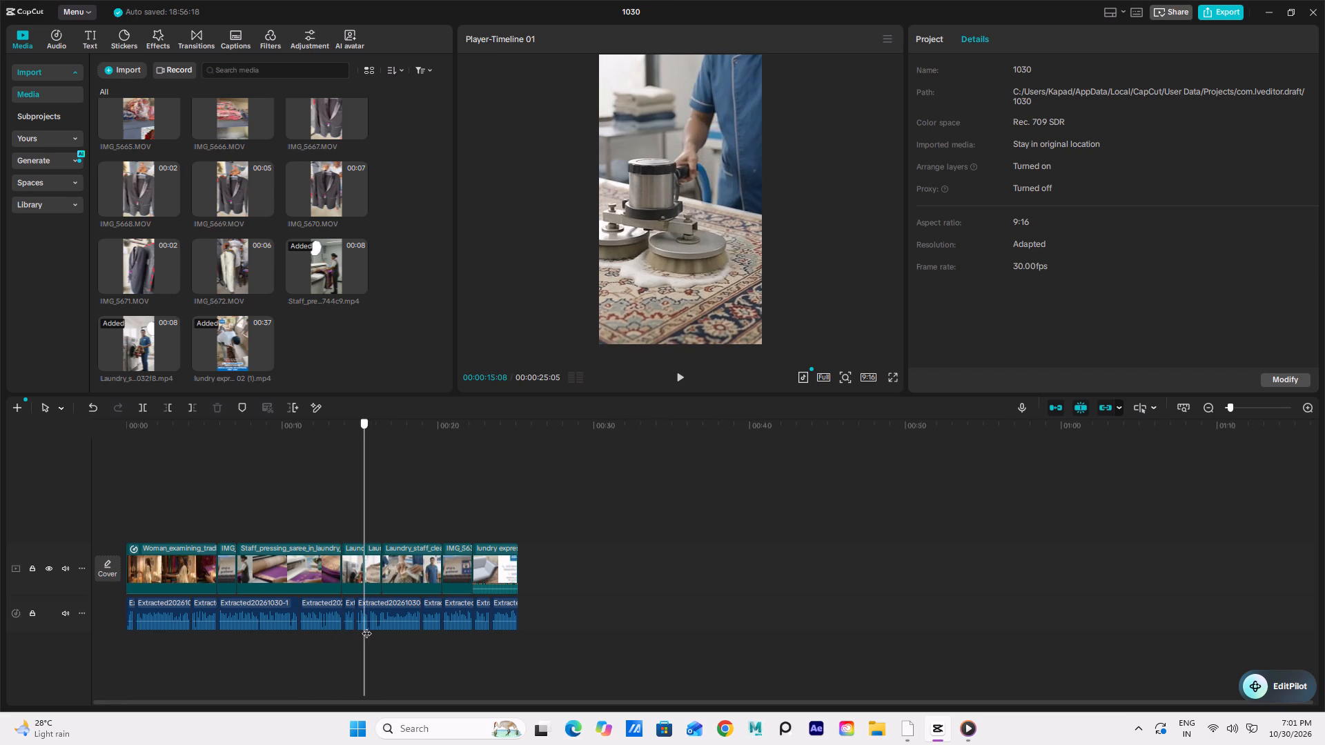
Scrub from the carpet-cleaning clip back to the opening clip, checking the cuts around the first IMG shopfront clip and the saree-pressing clip.
left_click_drag(366, 626, 339, 632)
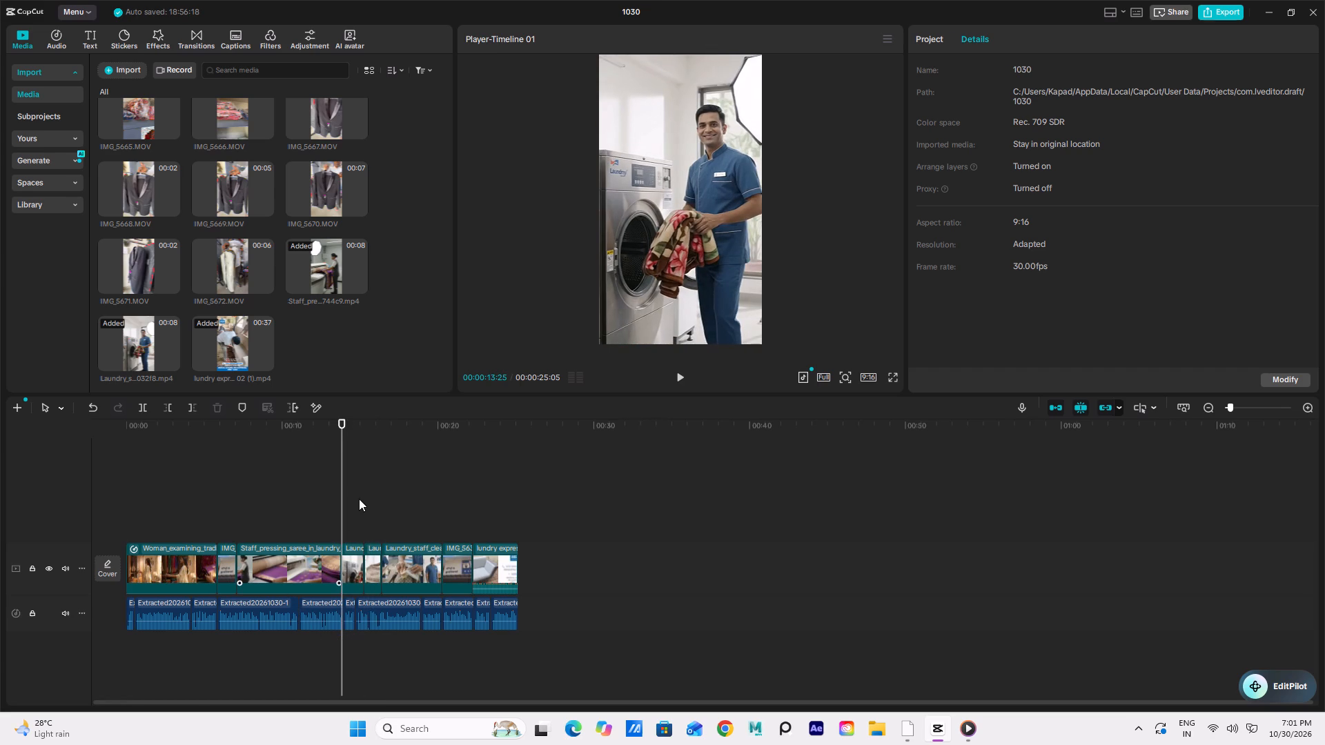
left_click_drag(342, 421, 92, 528)
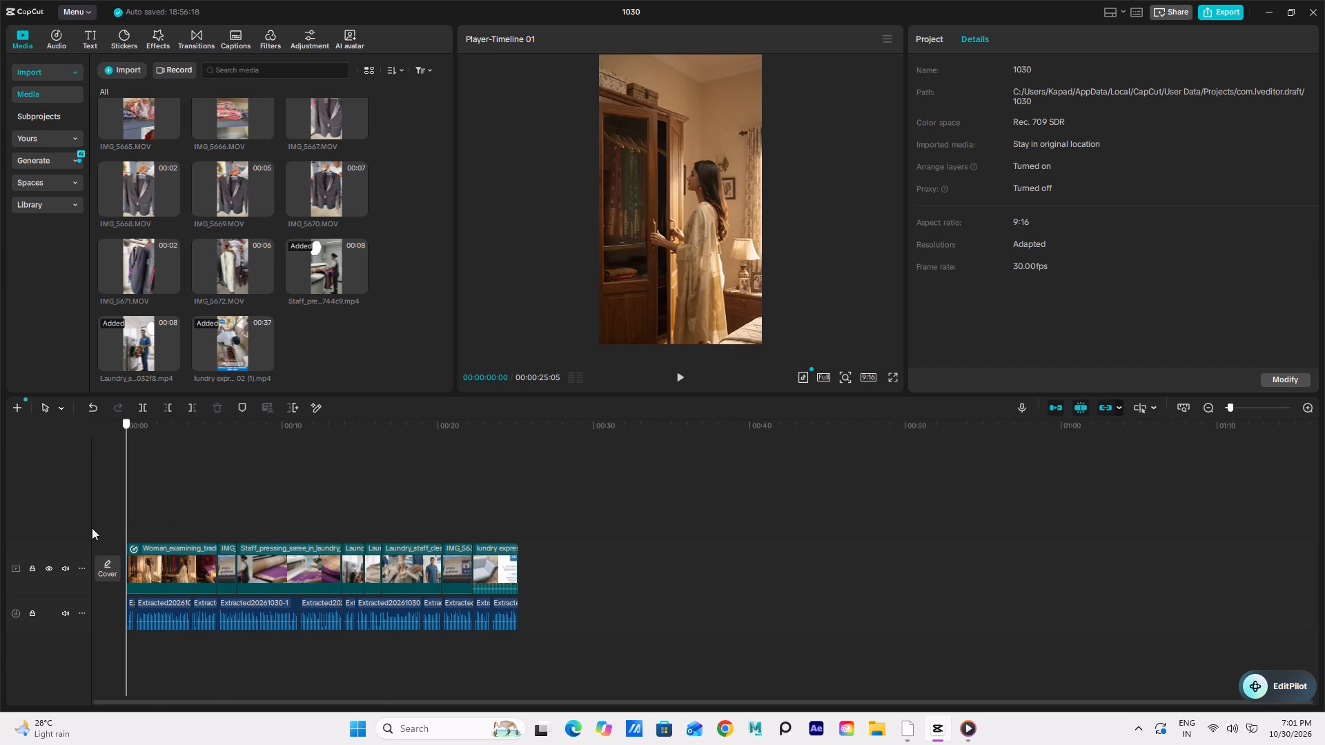
left_click_drag(92, 528, 238, 574)
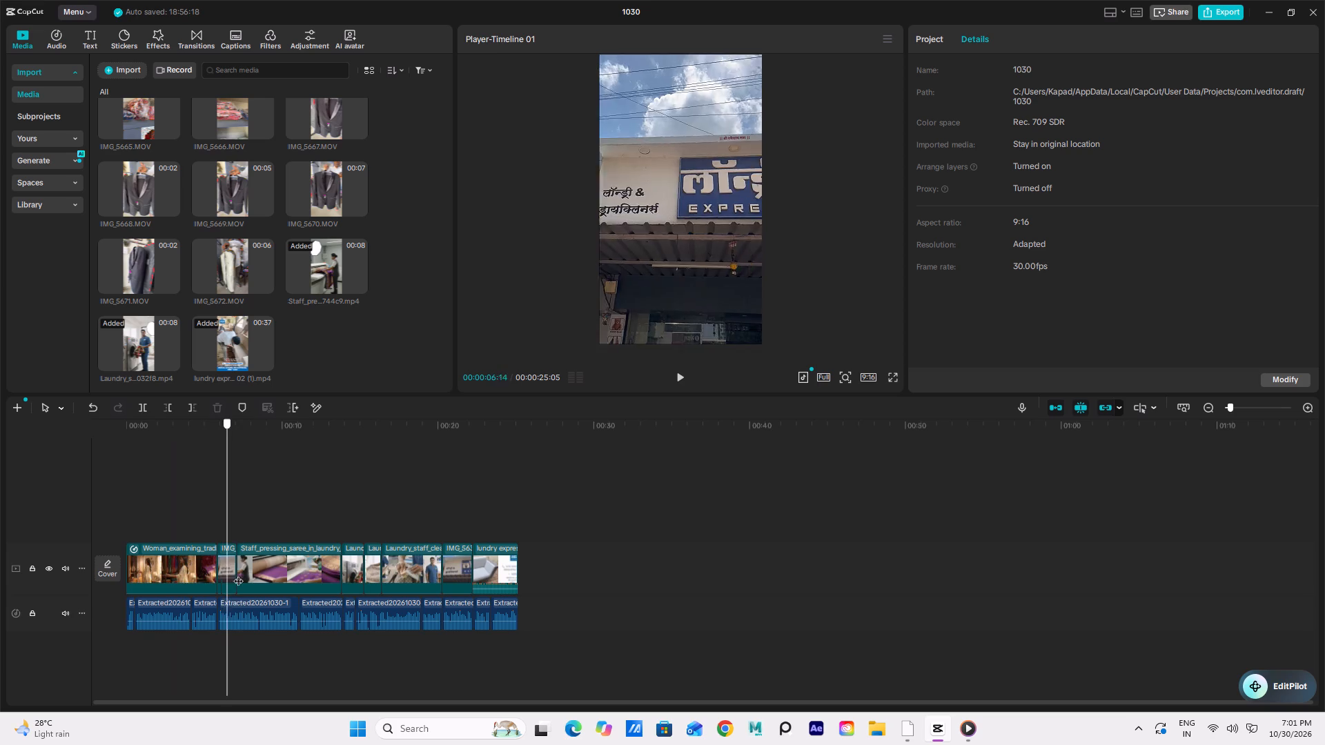
left_click_drag(238, 574, 222, 575)
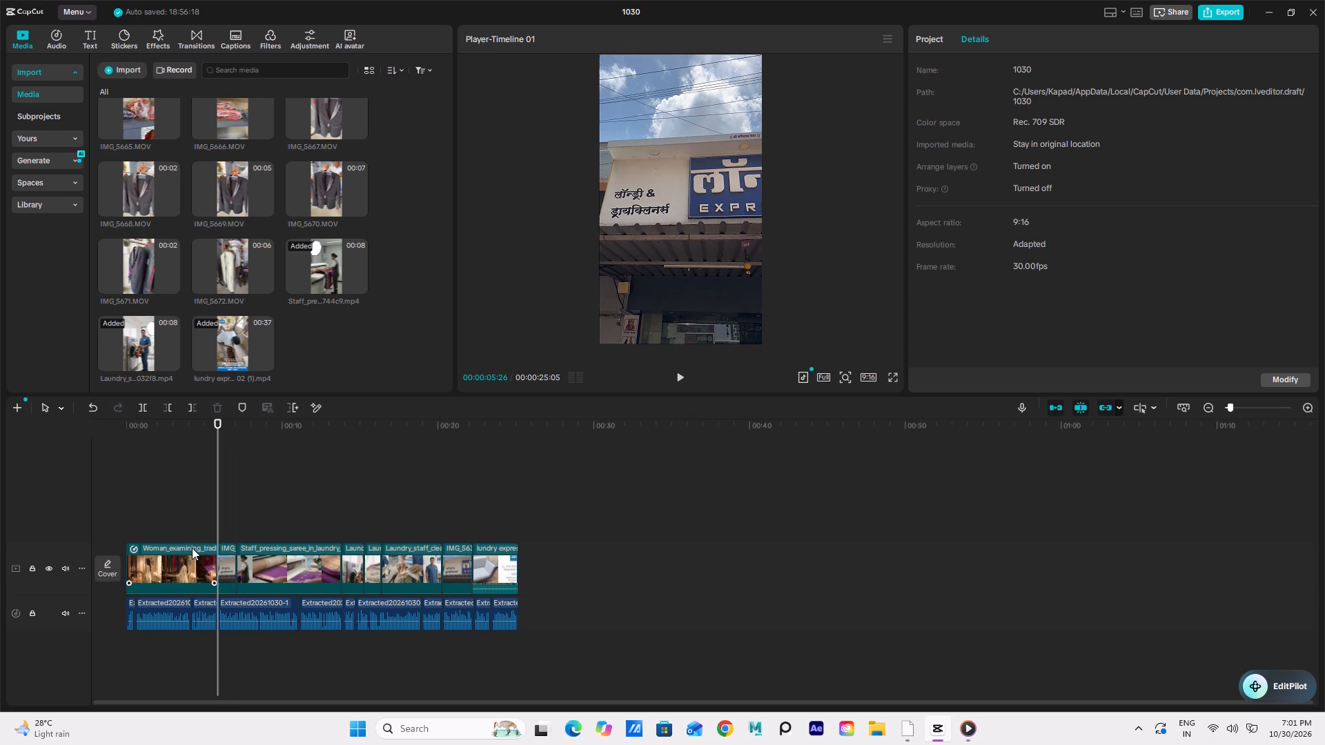
left_click(320, 484)
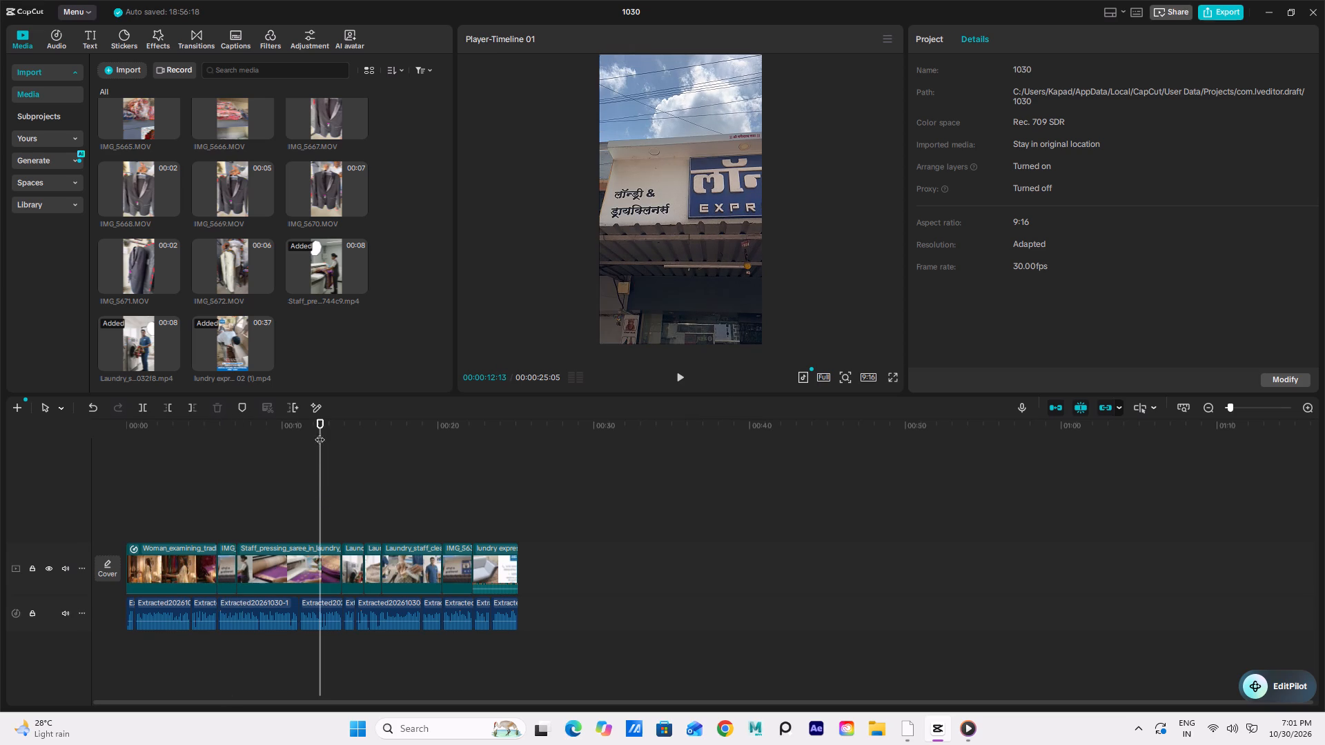
left_click_drag(320, 417, 360, 441)
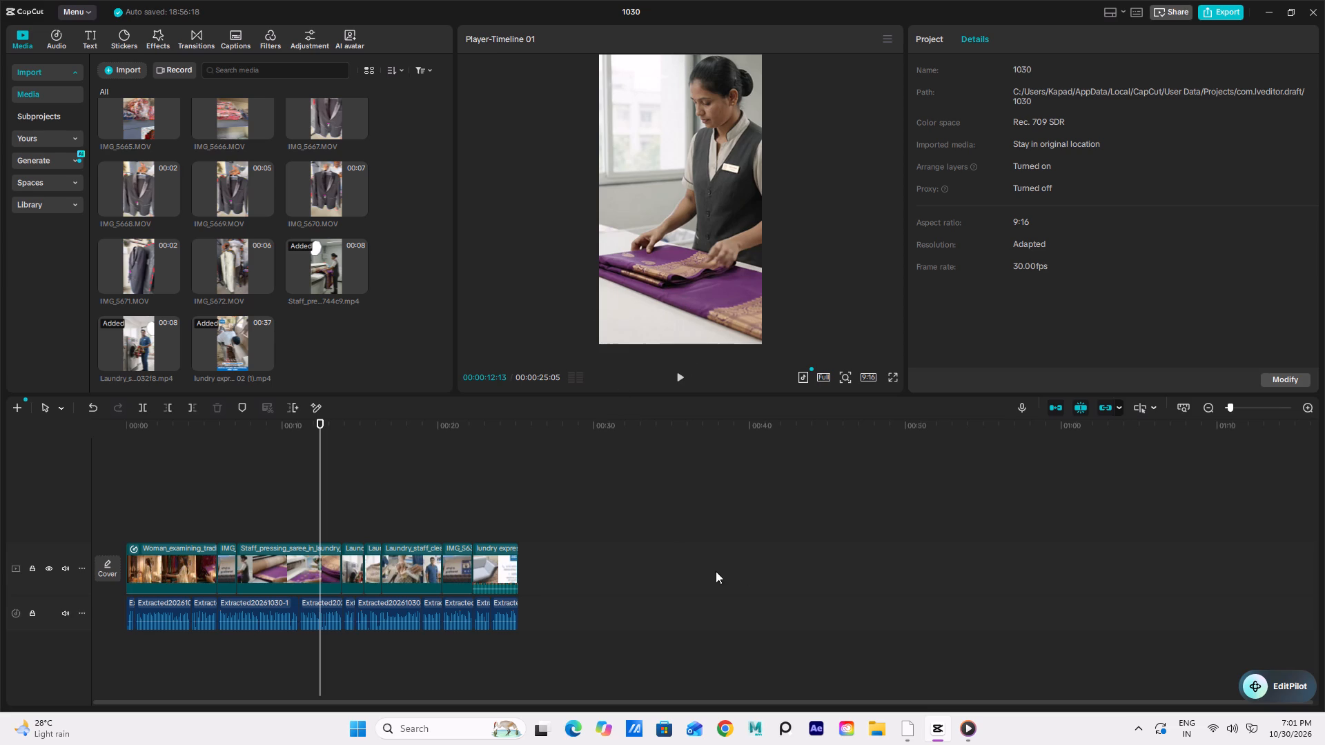
Examine the aspect ratio options available for the project's preview frame.
left_click(872, 377)
left_click(867, 355)
left_click(861, 379)
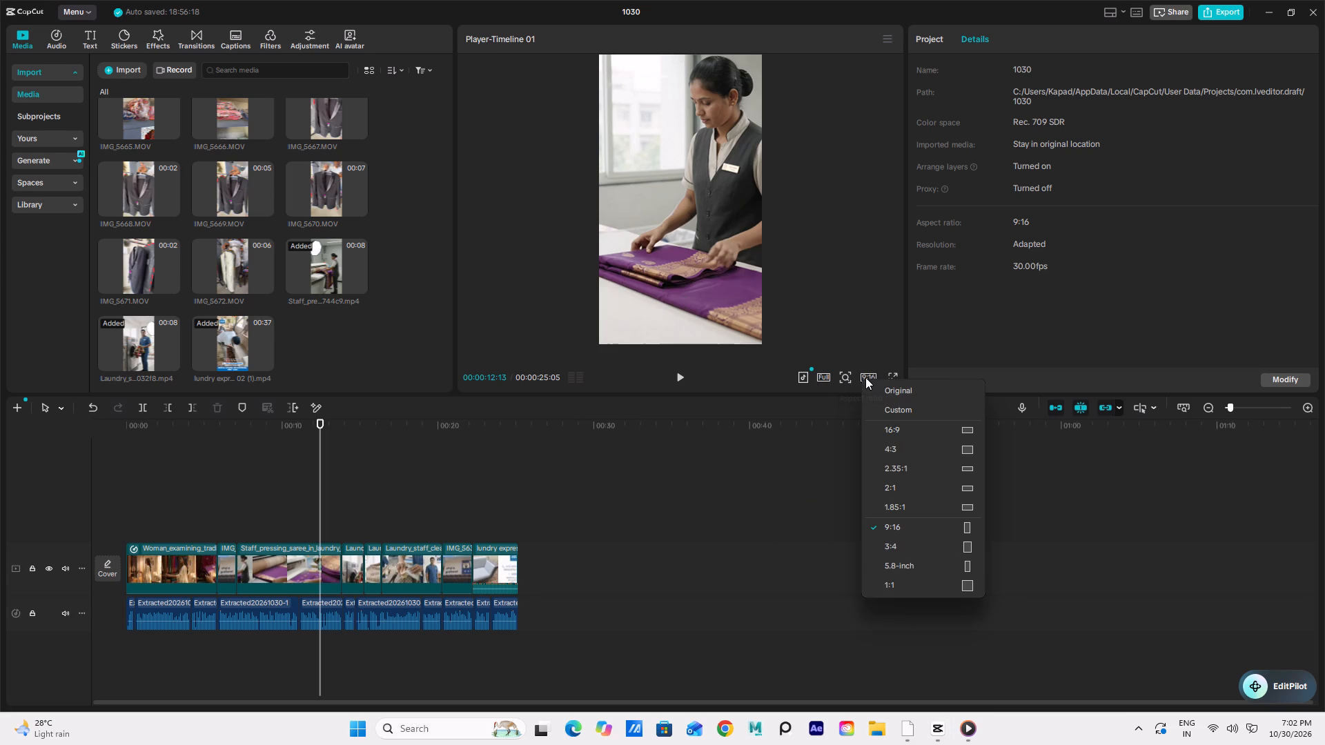
left_click(865, 376)
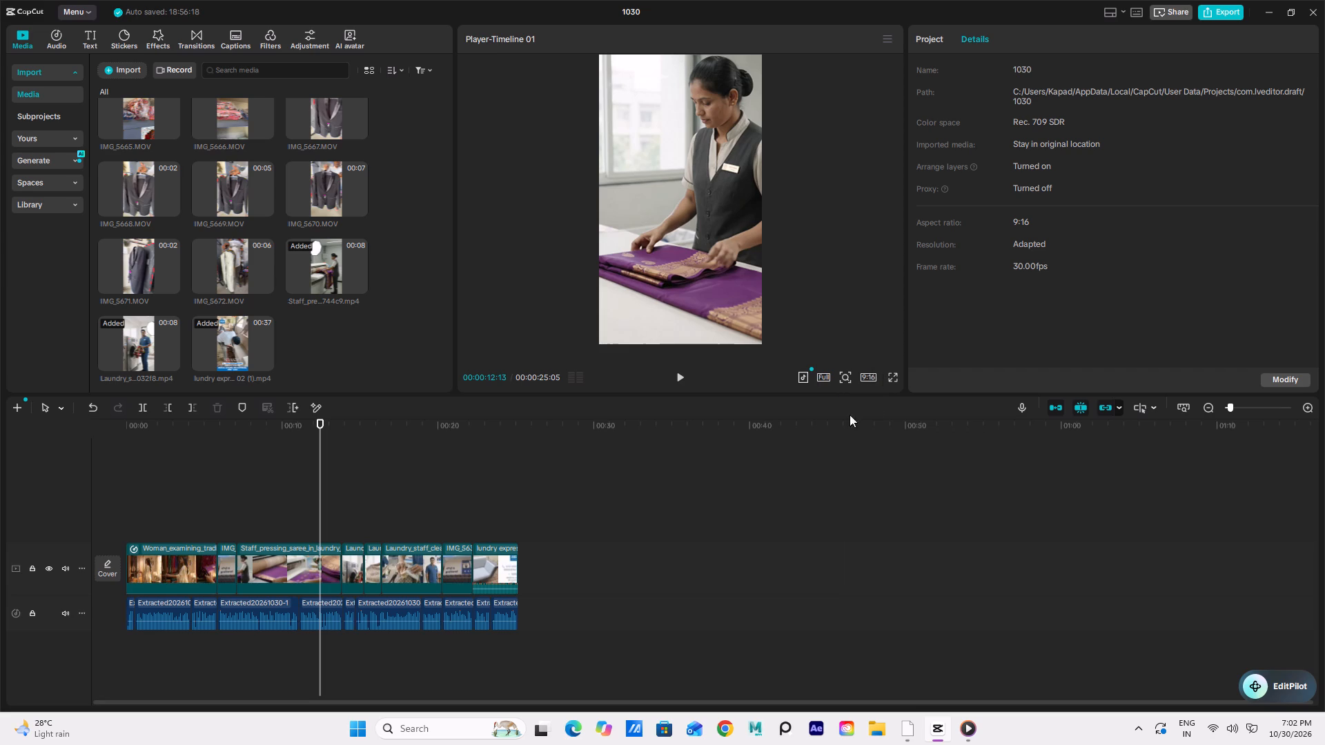
left_click(868, 376)
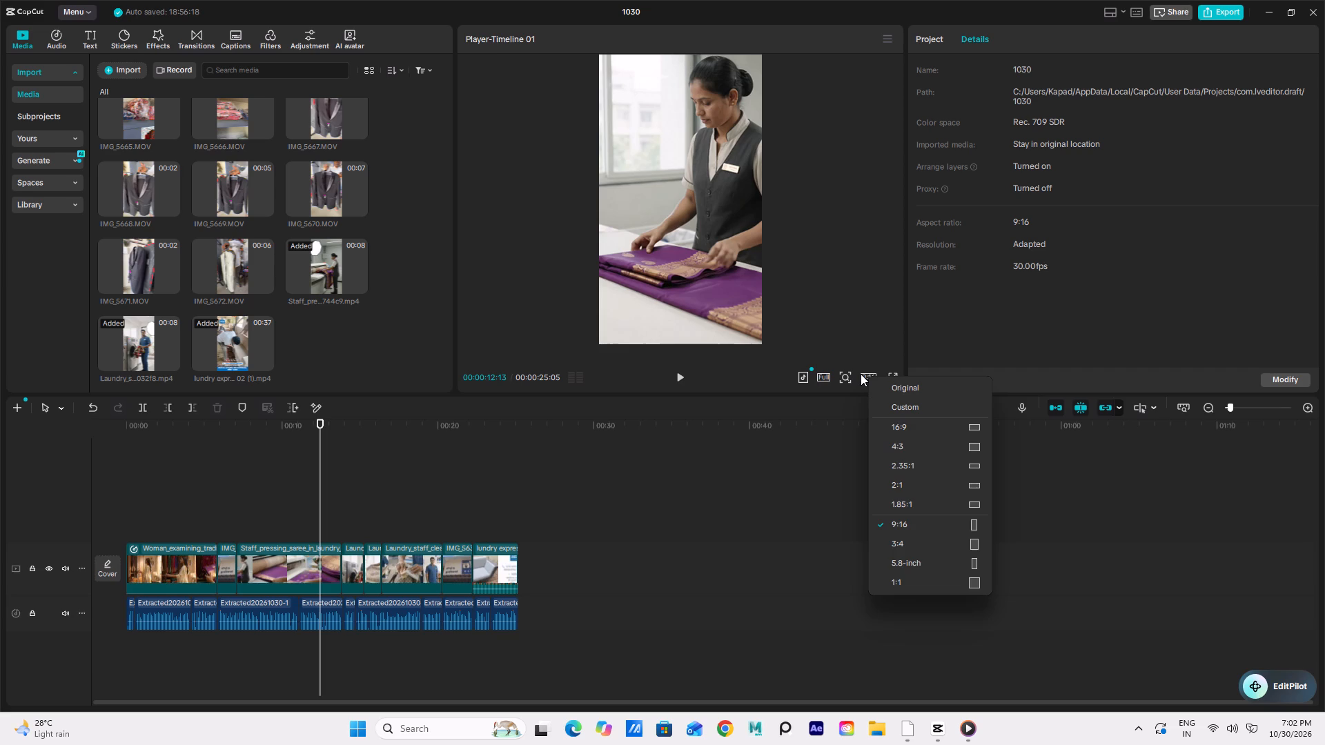
left_click(859, 381)
left_click(865, 378)
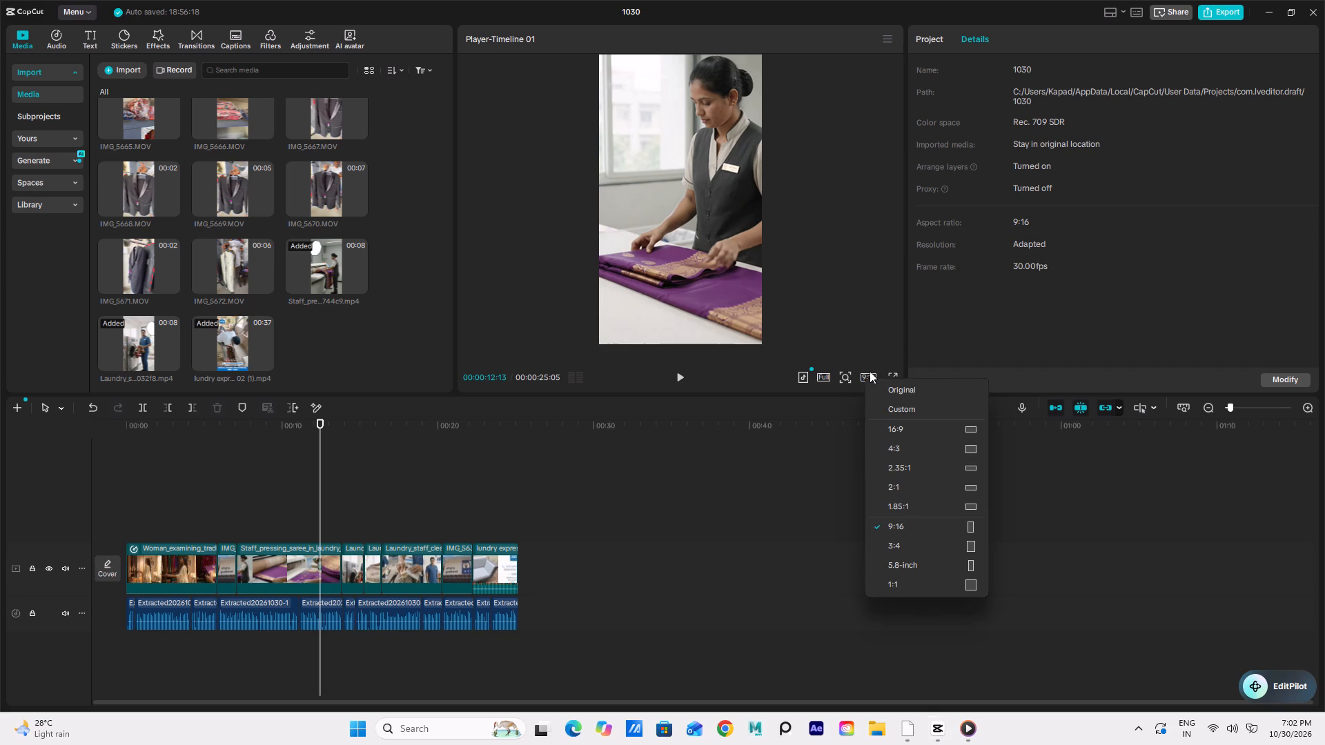
left_click(870, 371)
left_click(871, 370)
left_click(870, 381)
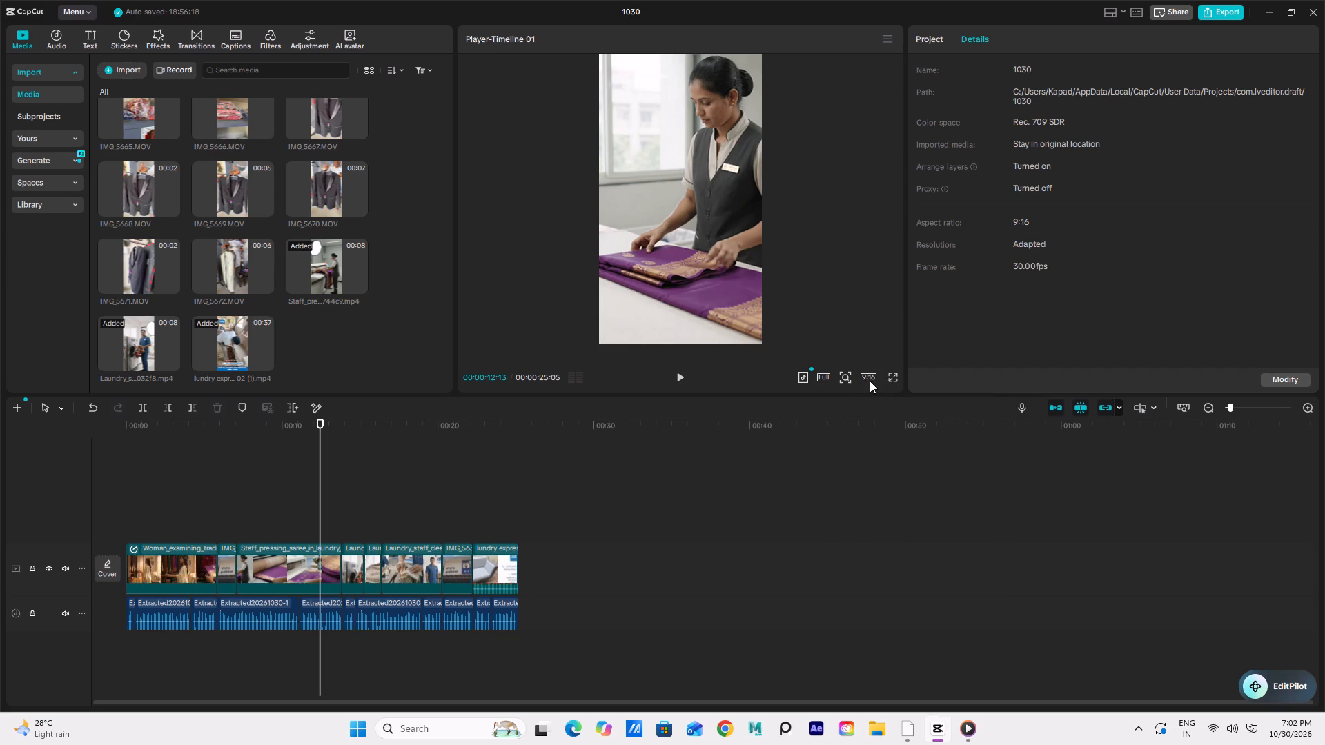
left_click(870, 377)
left_click(861, 377)
left_click(865, 372)
left_click(868, 374)
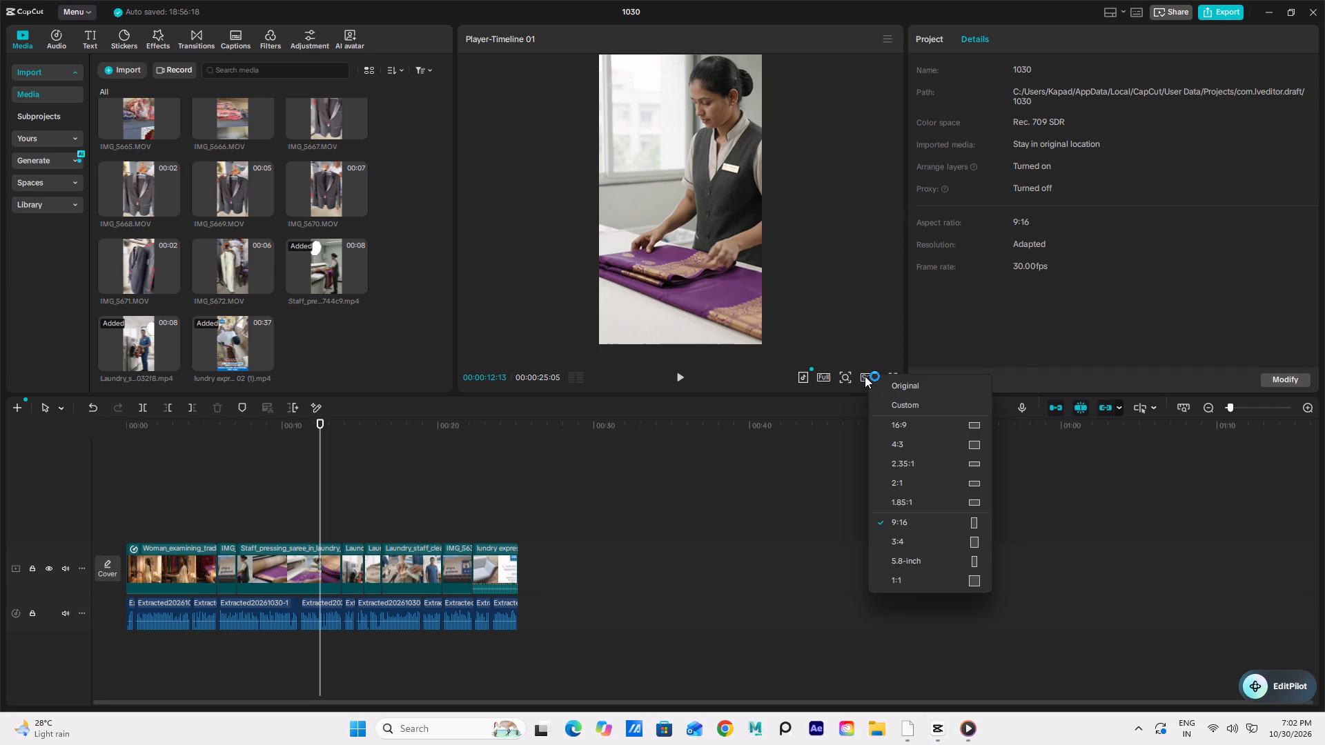
left_click(863, 376)
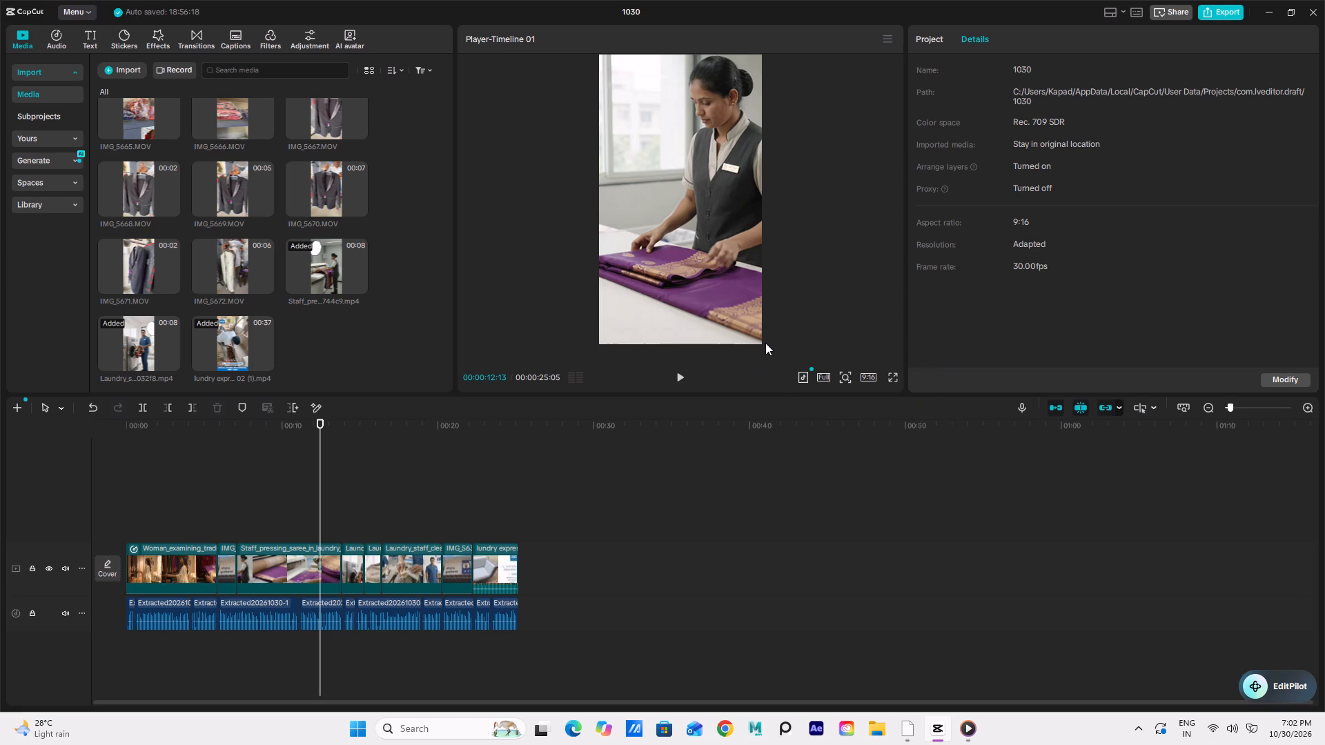
left_click(866, 375)
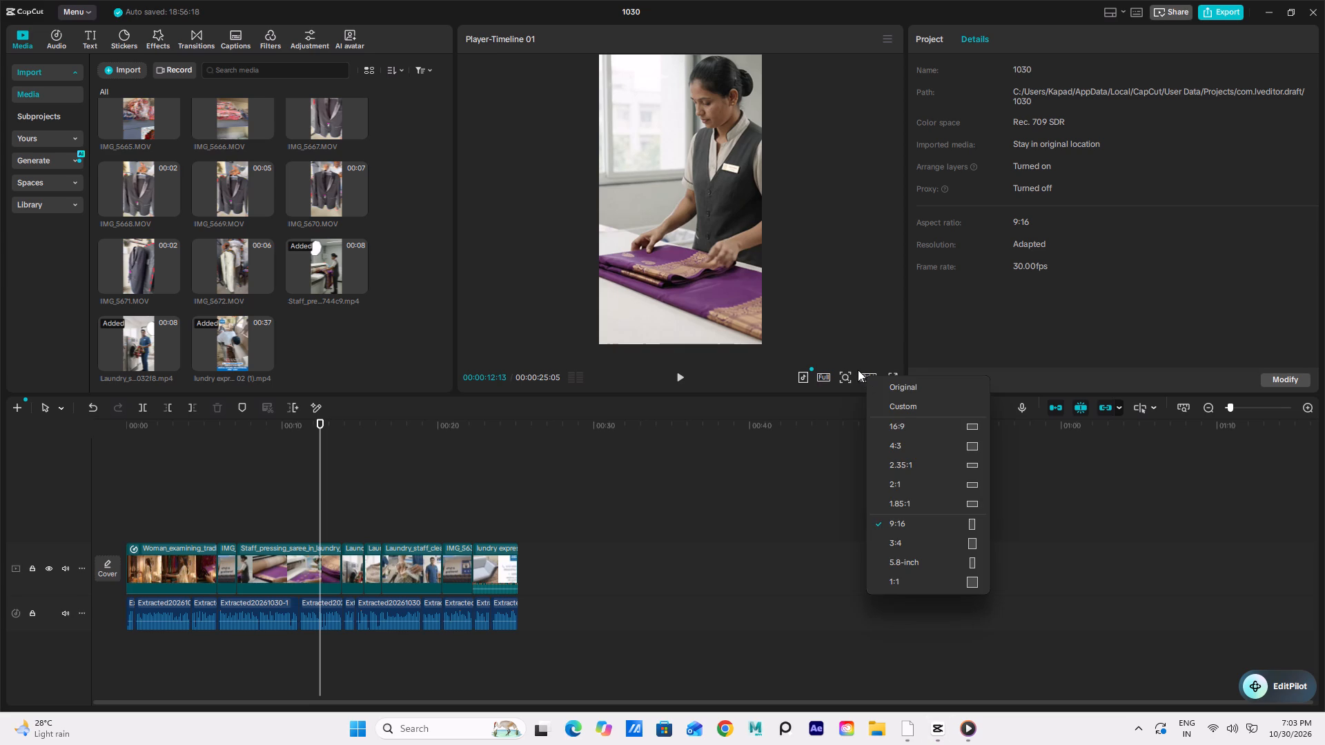
left_click(861, 377)
left_click(873, 375)
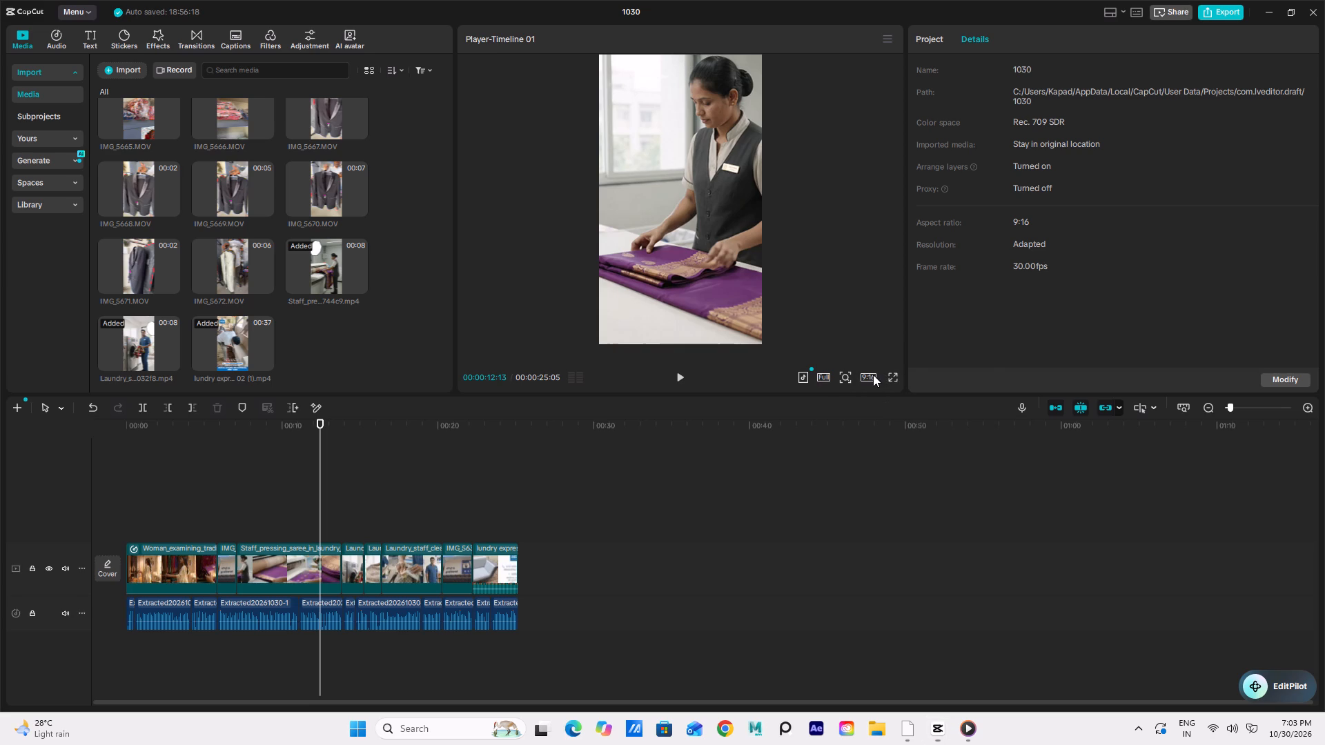
left_click(868, 375)
left_click(868, 375)
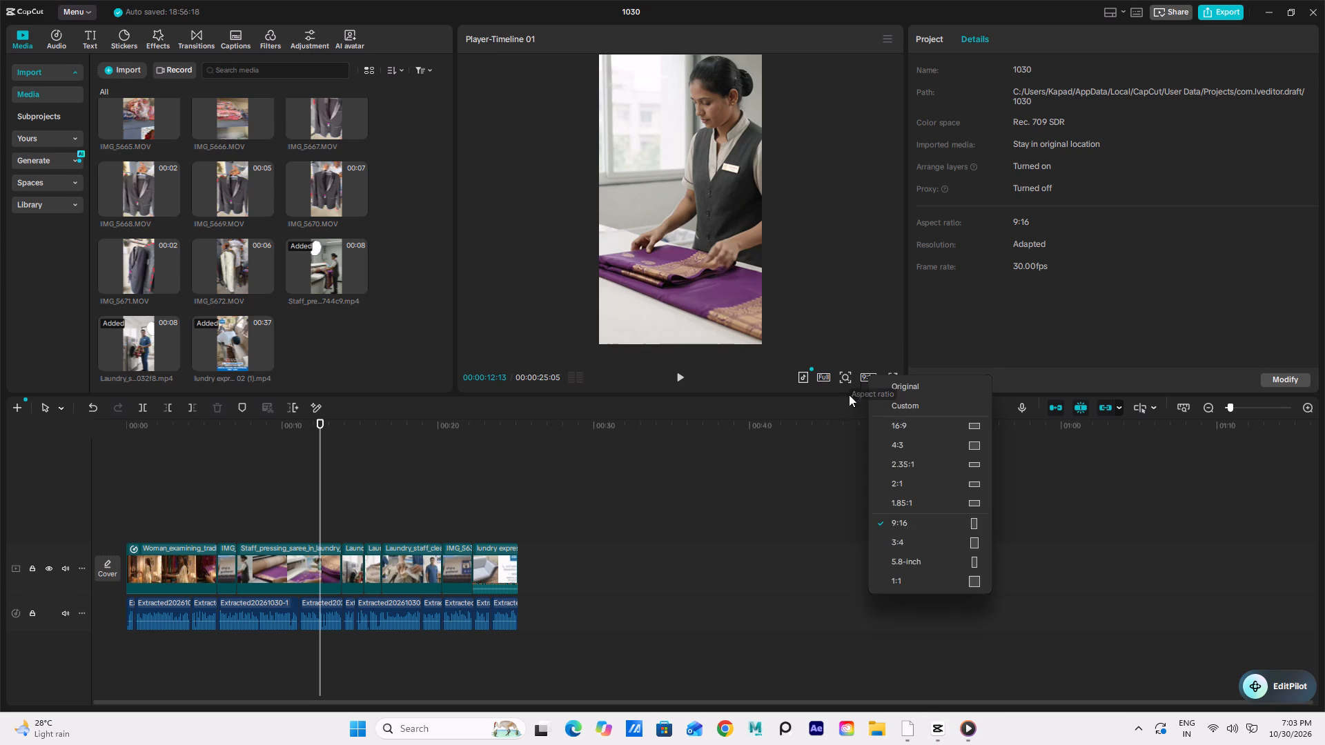
left_click(841, 521)
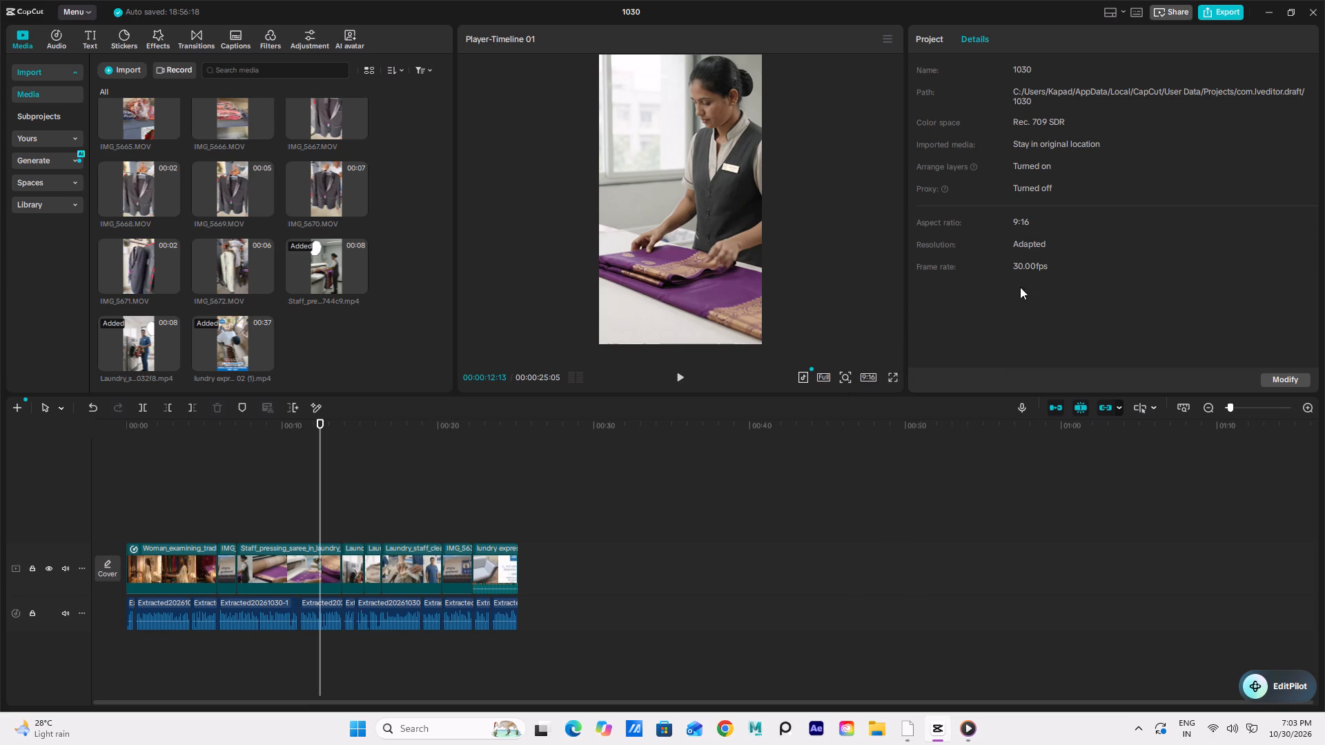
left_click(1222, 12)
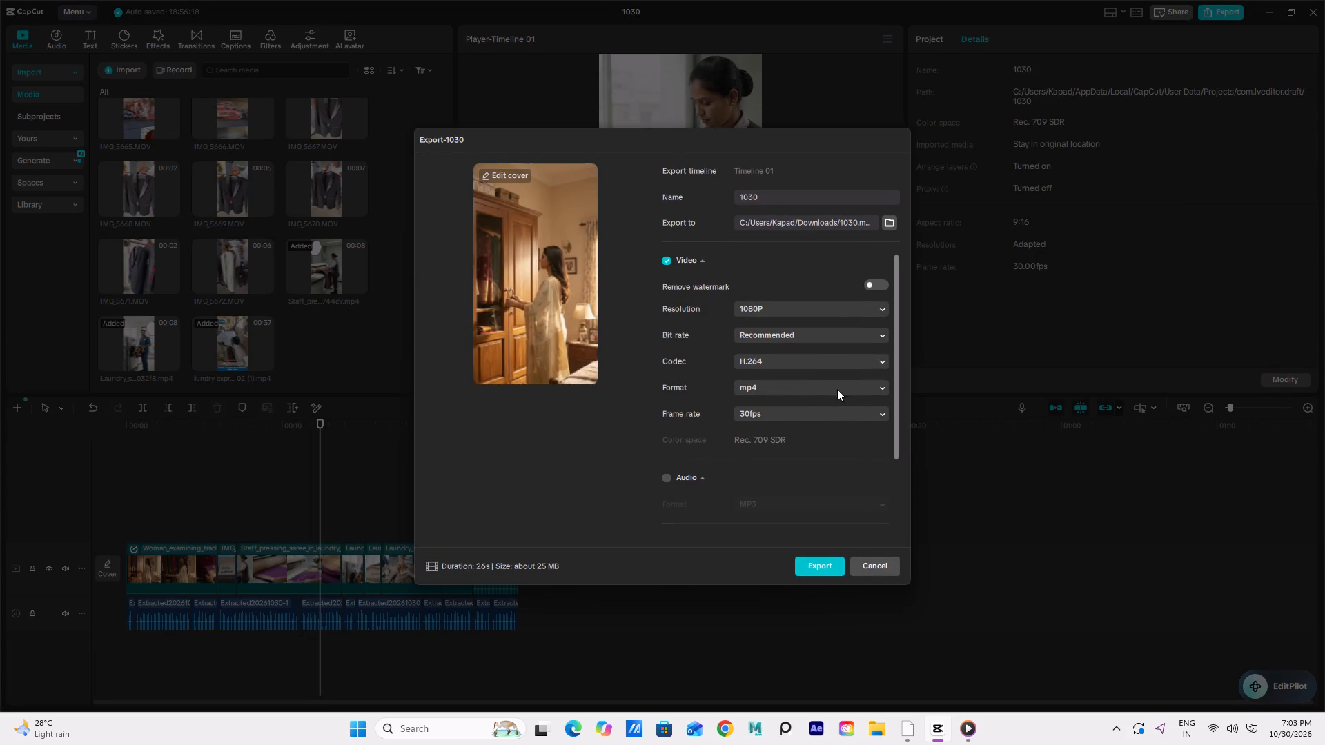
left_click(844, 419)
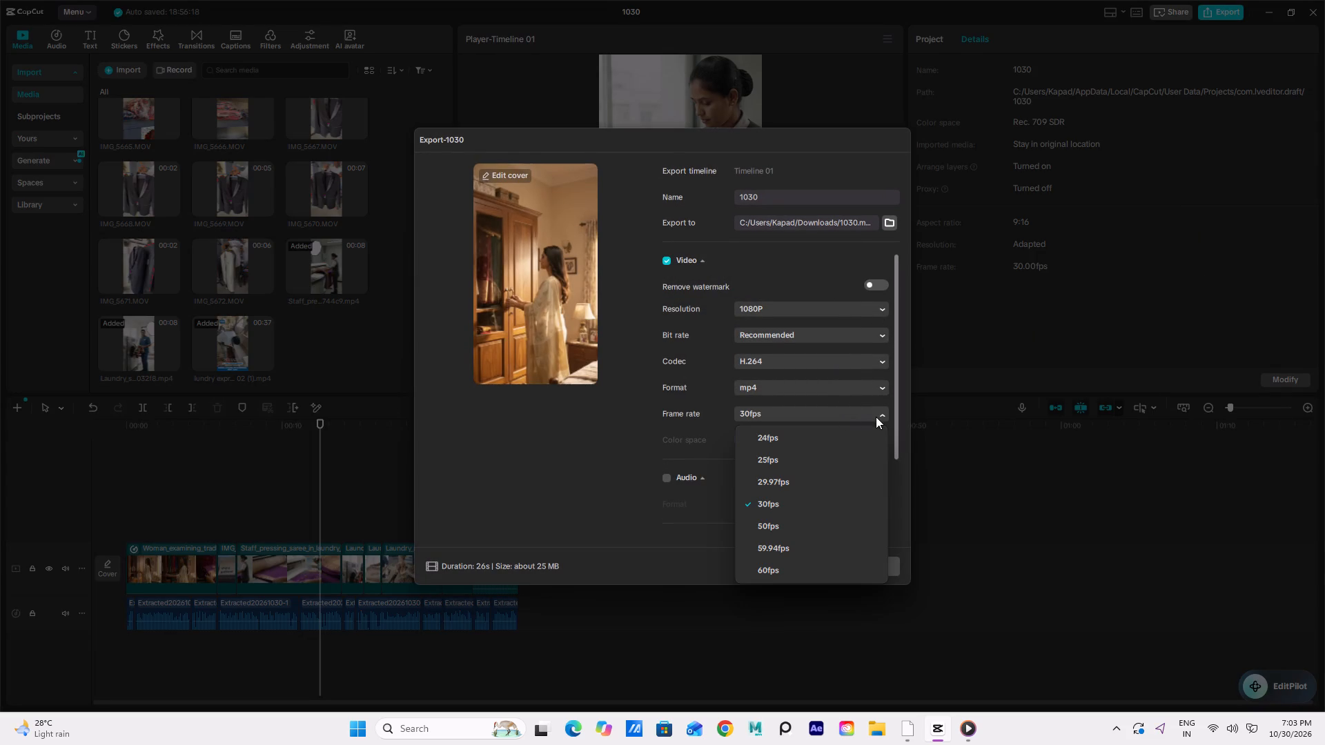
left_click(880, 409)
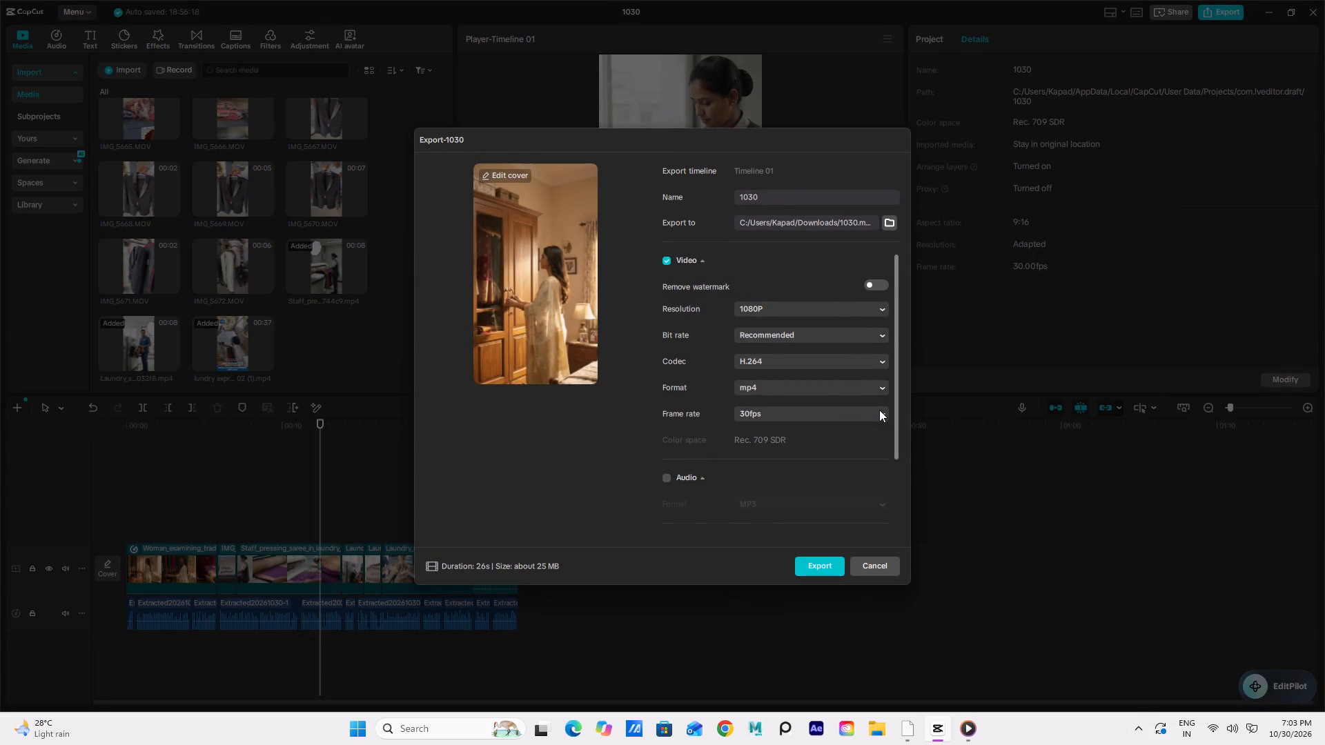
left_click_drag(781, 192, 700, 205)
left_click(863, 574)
Scrub the closing end card between about 00:00:22 and 00:00:24 to check its logo and contact-details animation.
left_click(505, 514)
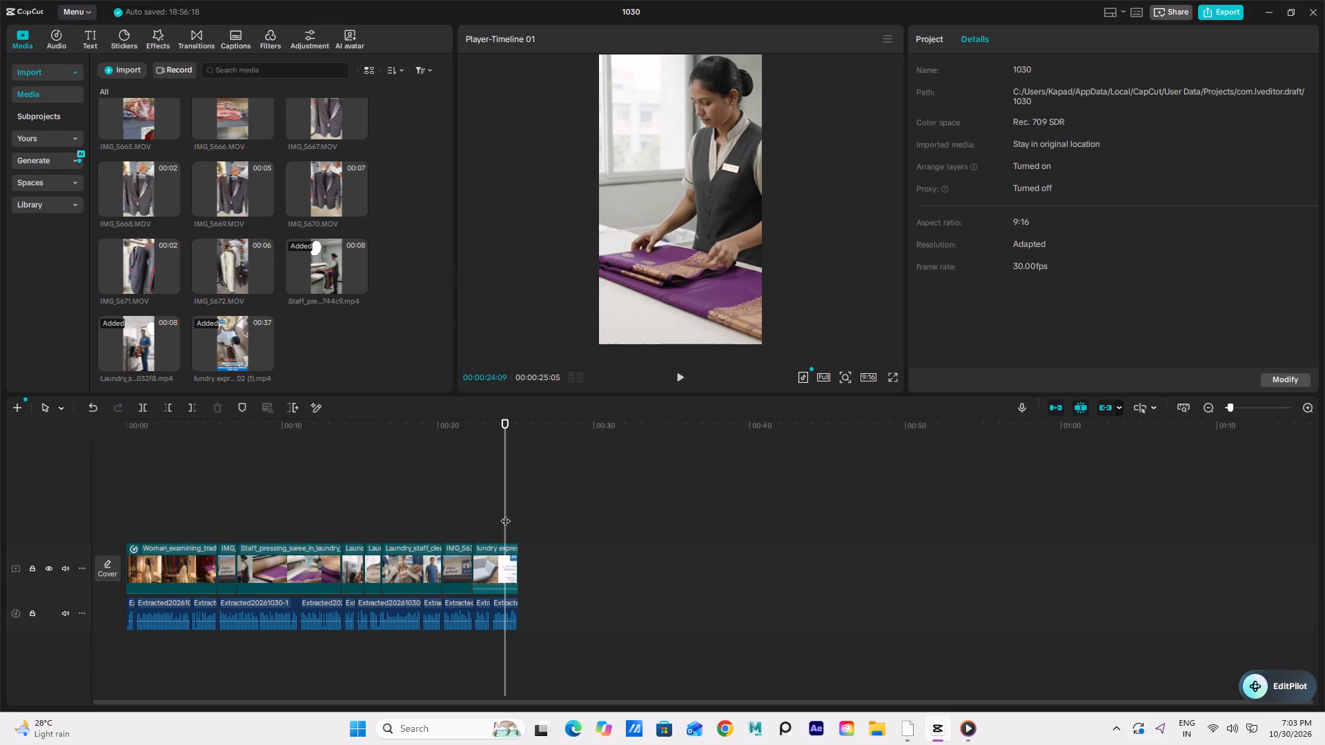
left_click_drag(500, 513, 474, 526)
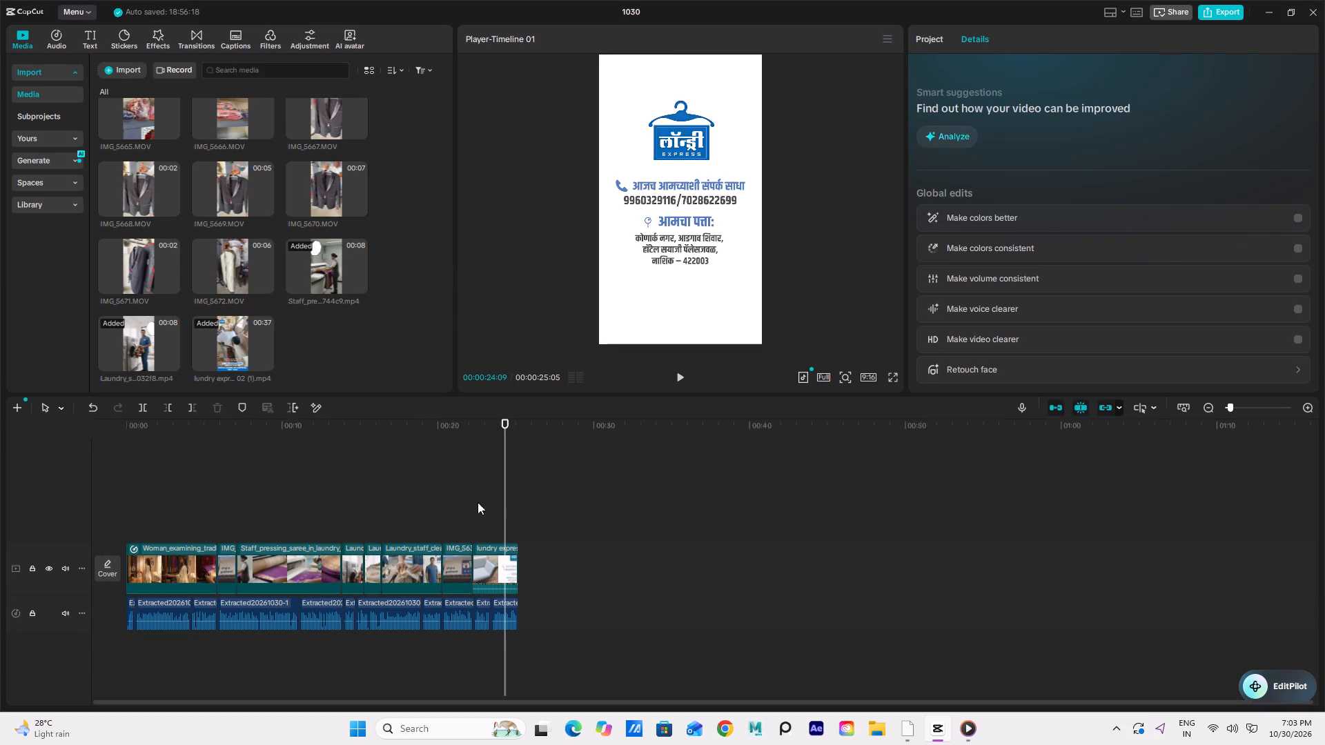
left_click_drag(503, 424, 477, 463)
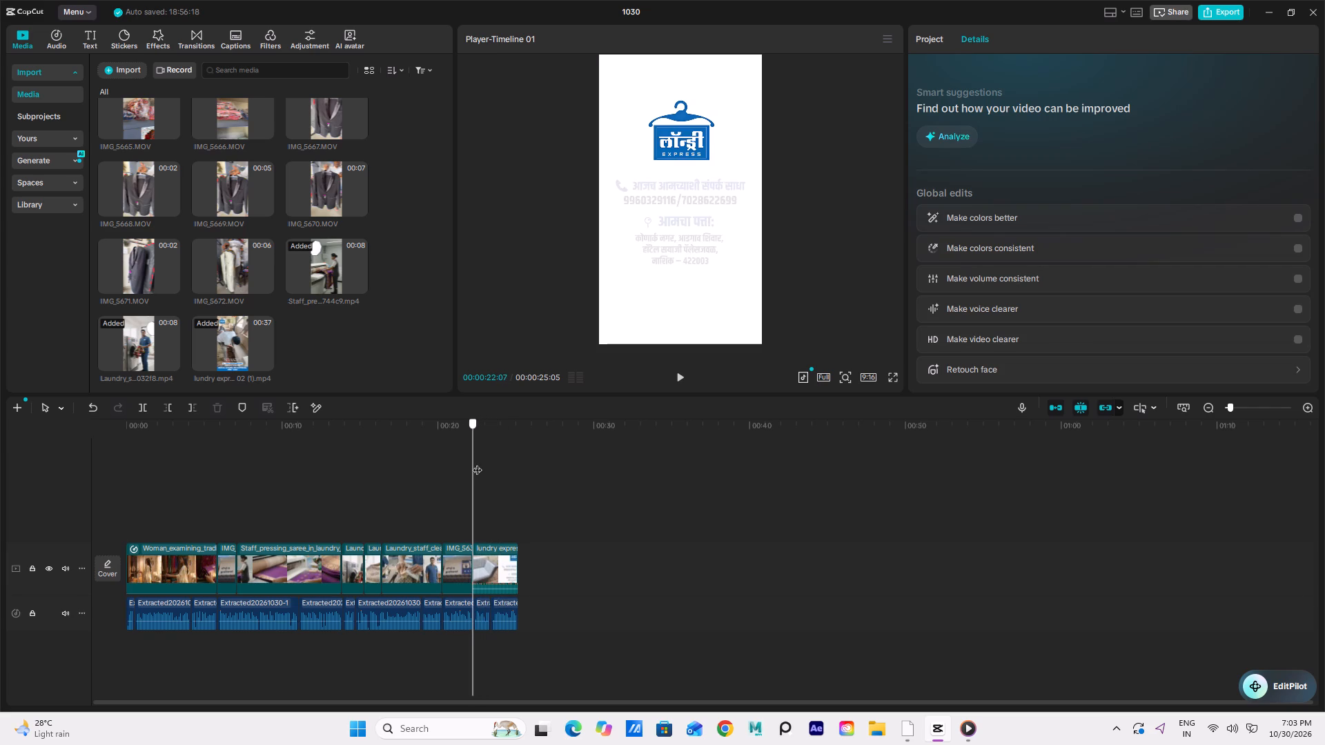
left_click_drag(477, 463, 484, 473)
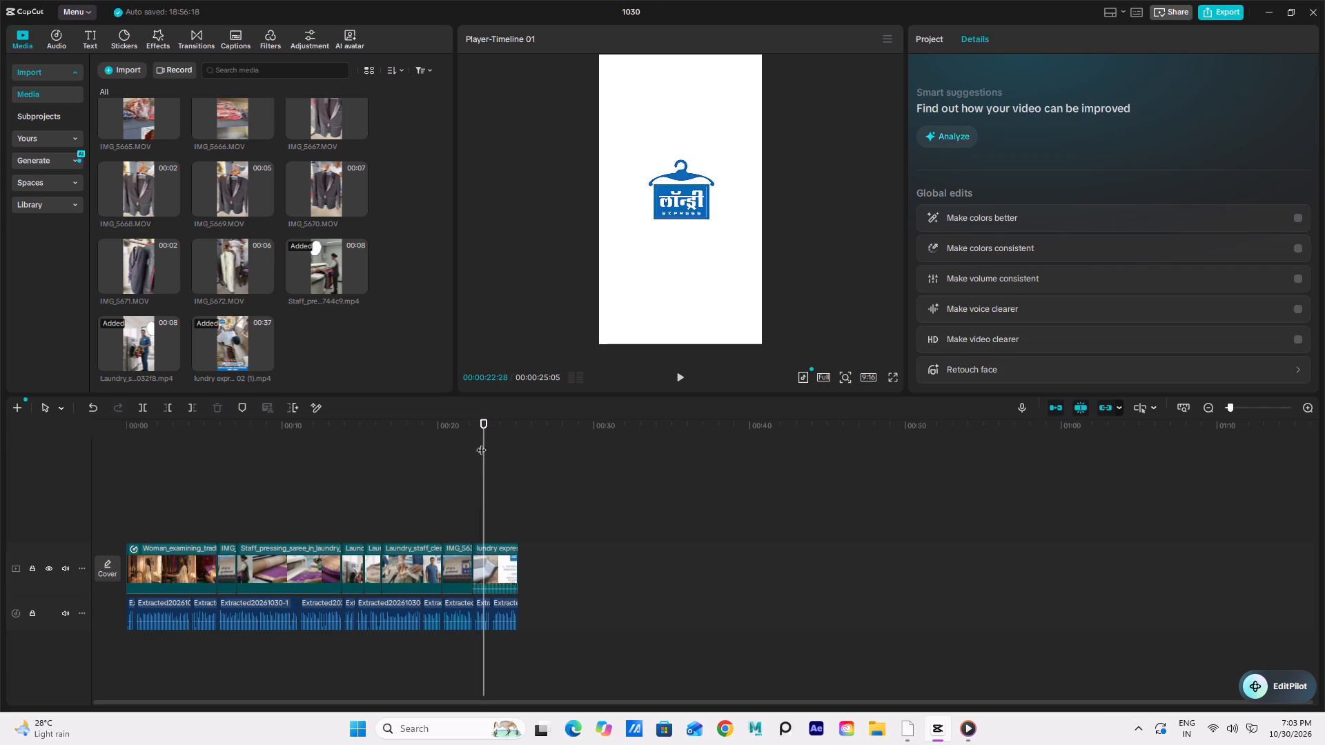
Open the export settings for the timeline and name the output file Landry Express.
left_click(1224, 6)
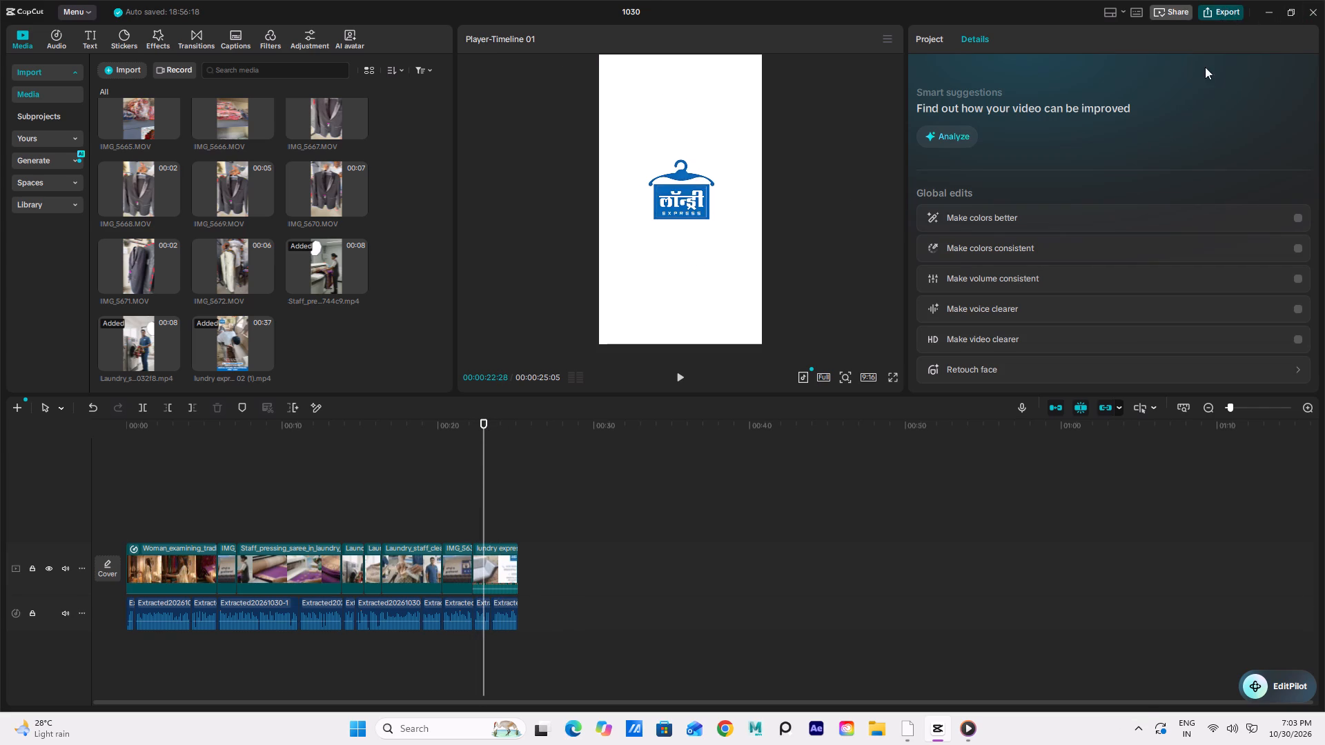
left_click_drag(805, 194, 711, 214)
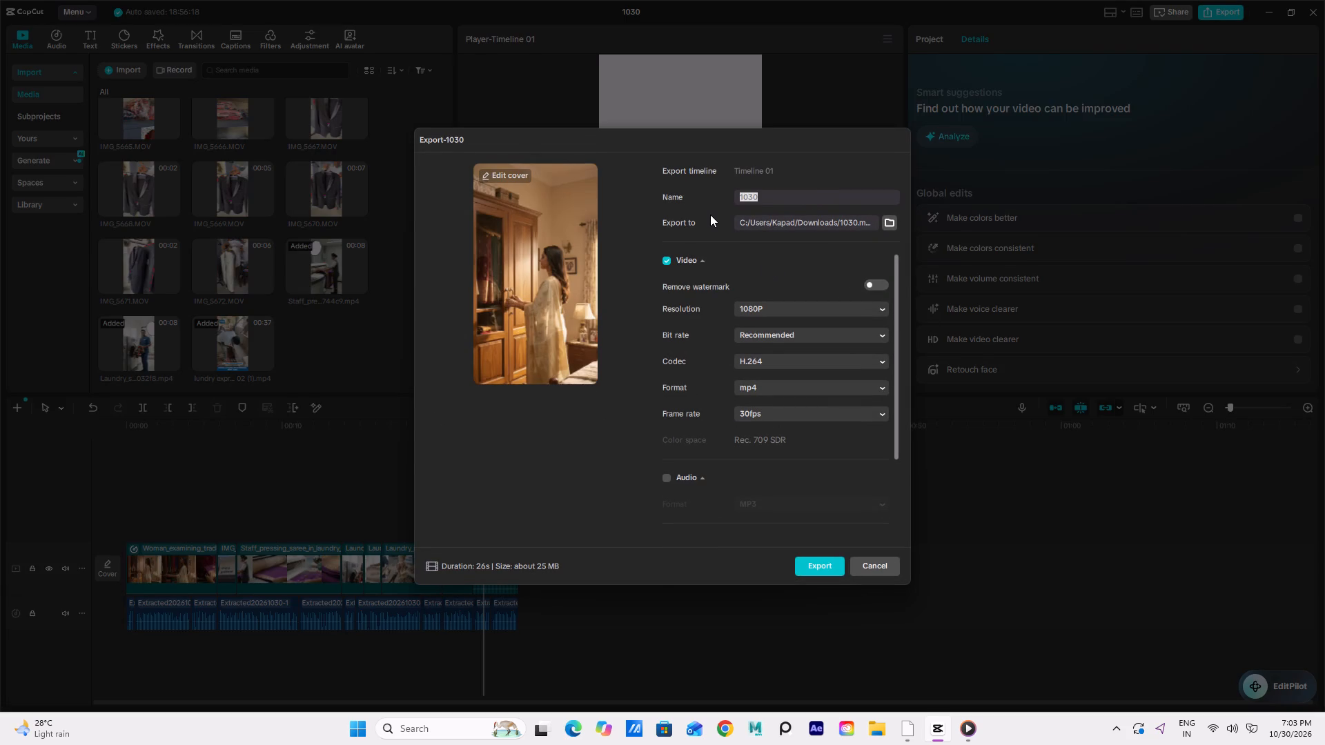
key("BackSpace")
key("shift+l")
type("aundry")
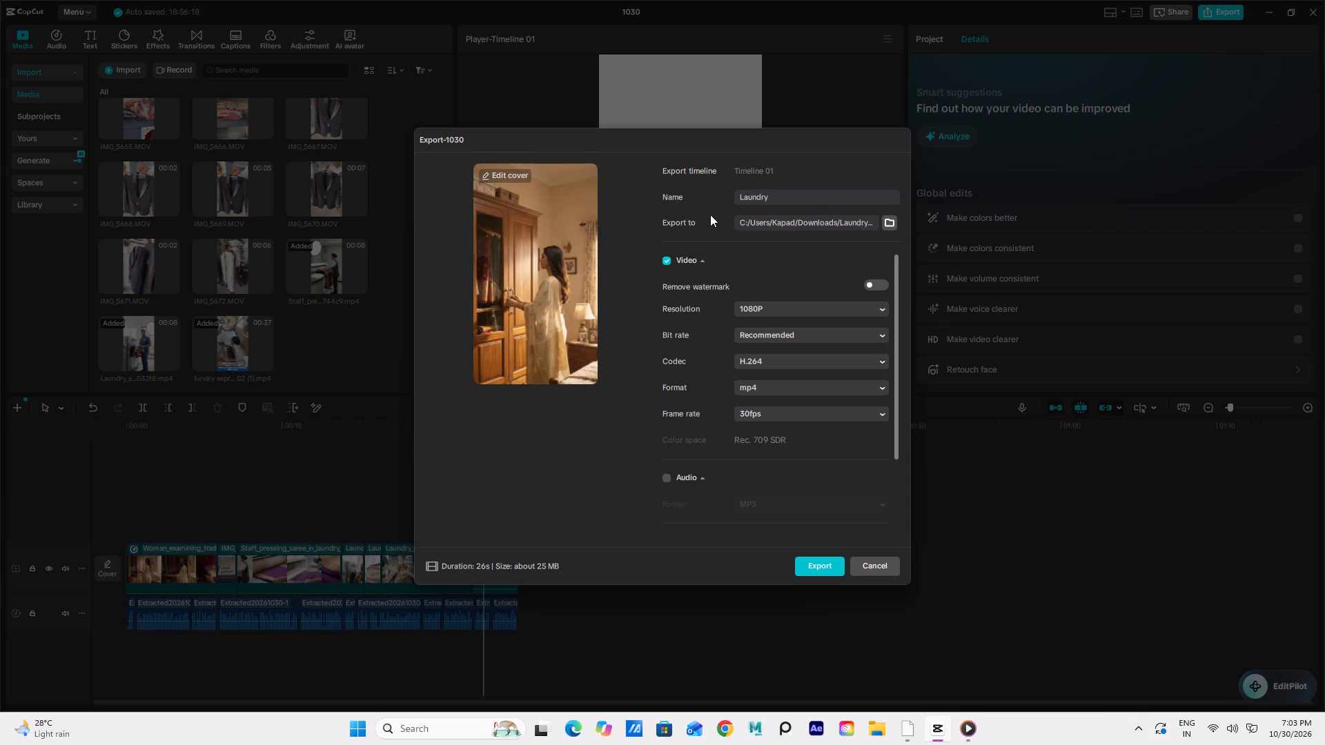
key("space")
key("BackSpace")
key("BackSpace")
key("BackSpace")
key("BackSpace")
key("BackSpace")
key("BackSpace")
type("ndry")
key("space")
type("Expre")
type("ss")
Examine the frame rate, format, codec, bit rate and resolution options available for the video export.
left_click(880, 415)
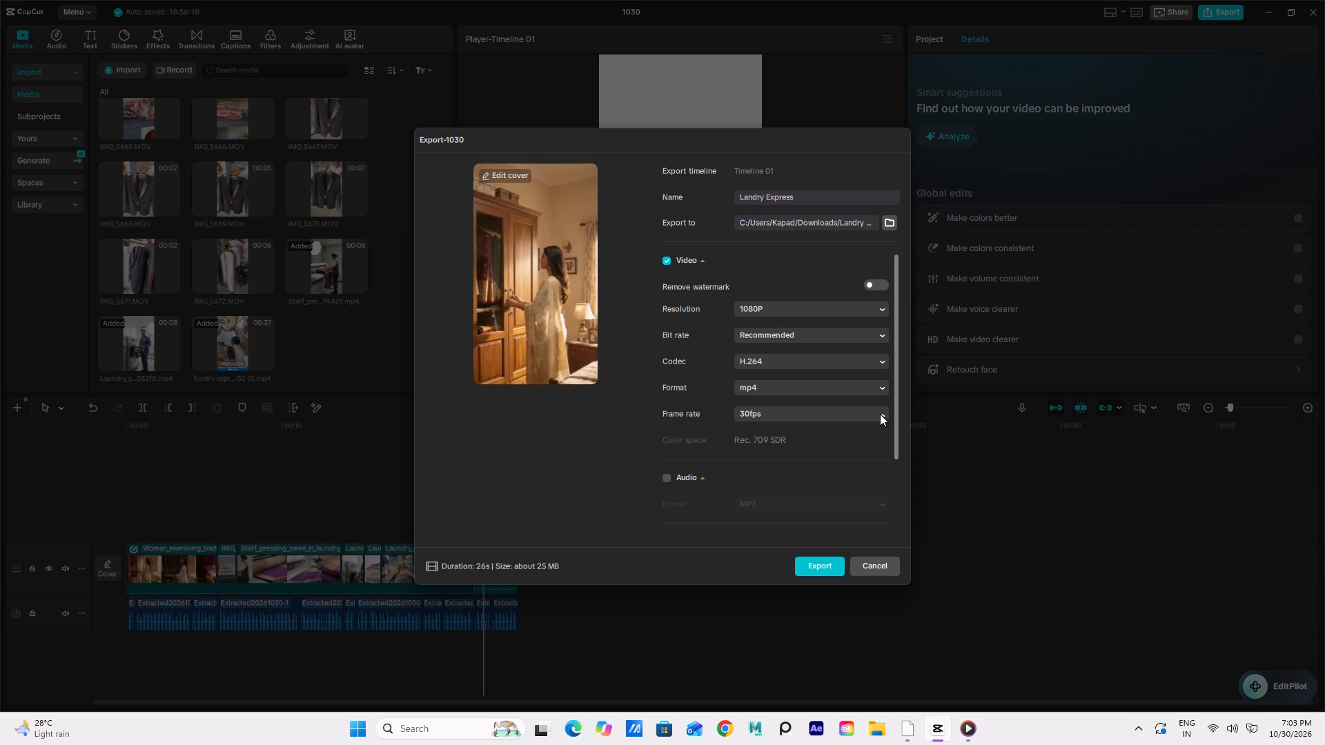
left_click(880, 414)
left_click(880, 386)
left_click(879, 388)
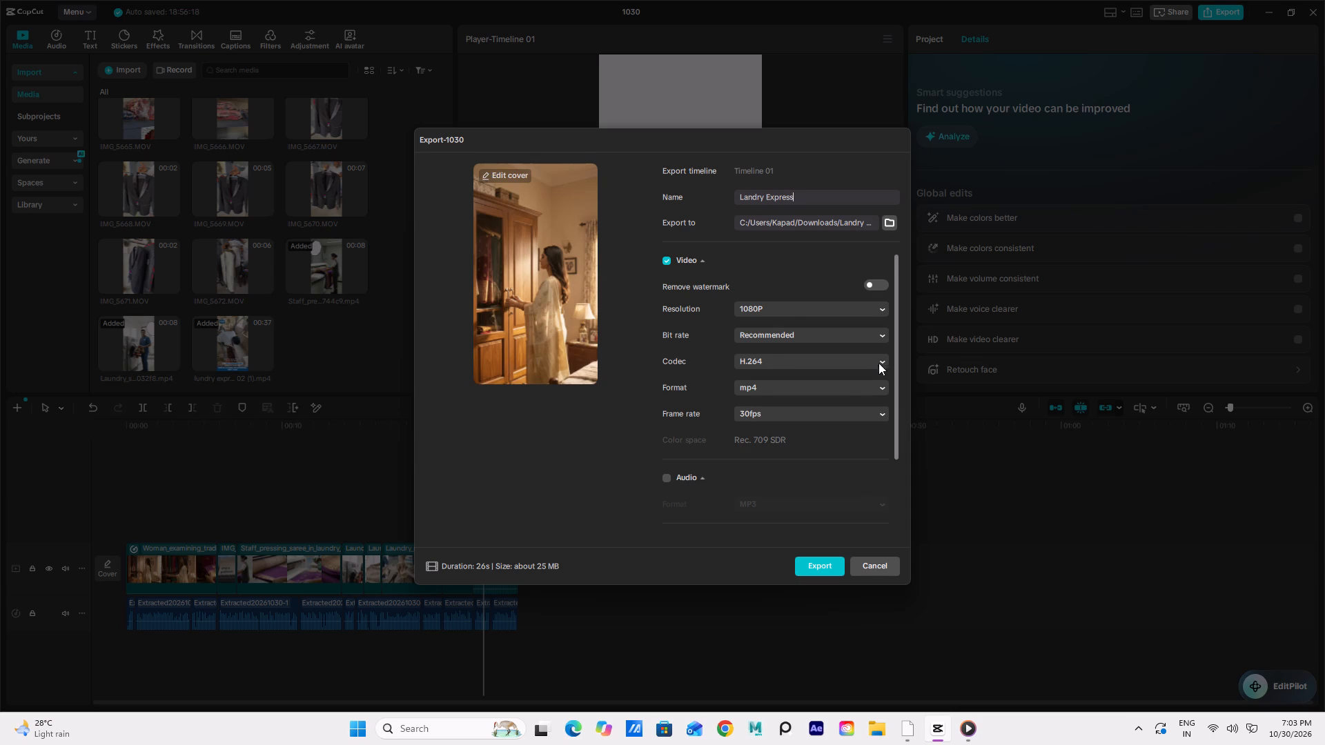
left_click(879, 358)
left_click(879, 358)
left_click(883, 333)
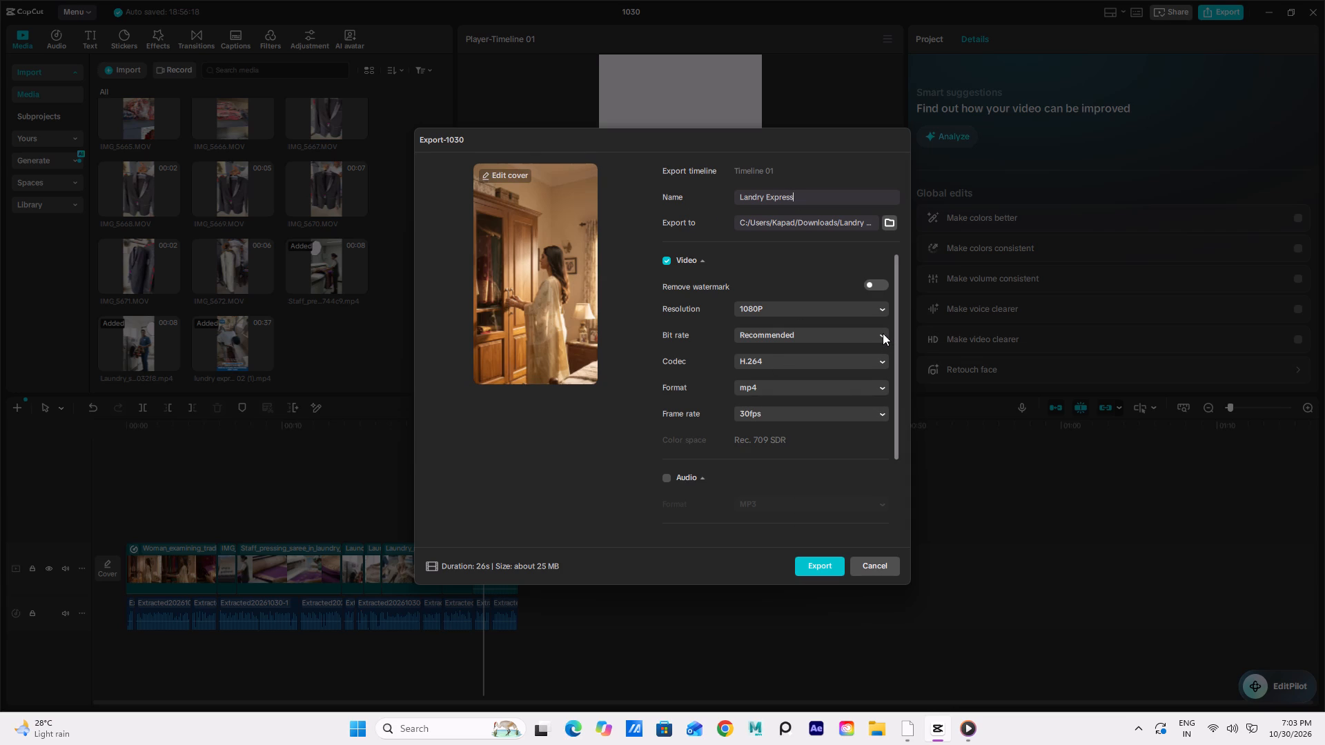
left_click(879, 332)
left_click(883, 308)
left_click(880, 305)
Enable watermark removal for the export and agree to its terms of service.
left_click(875, 282)
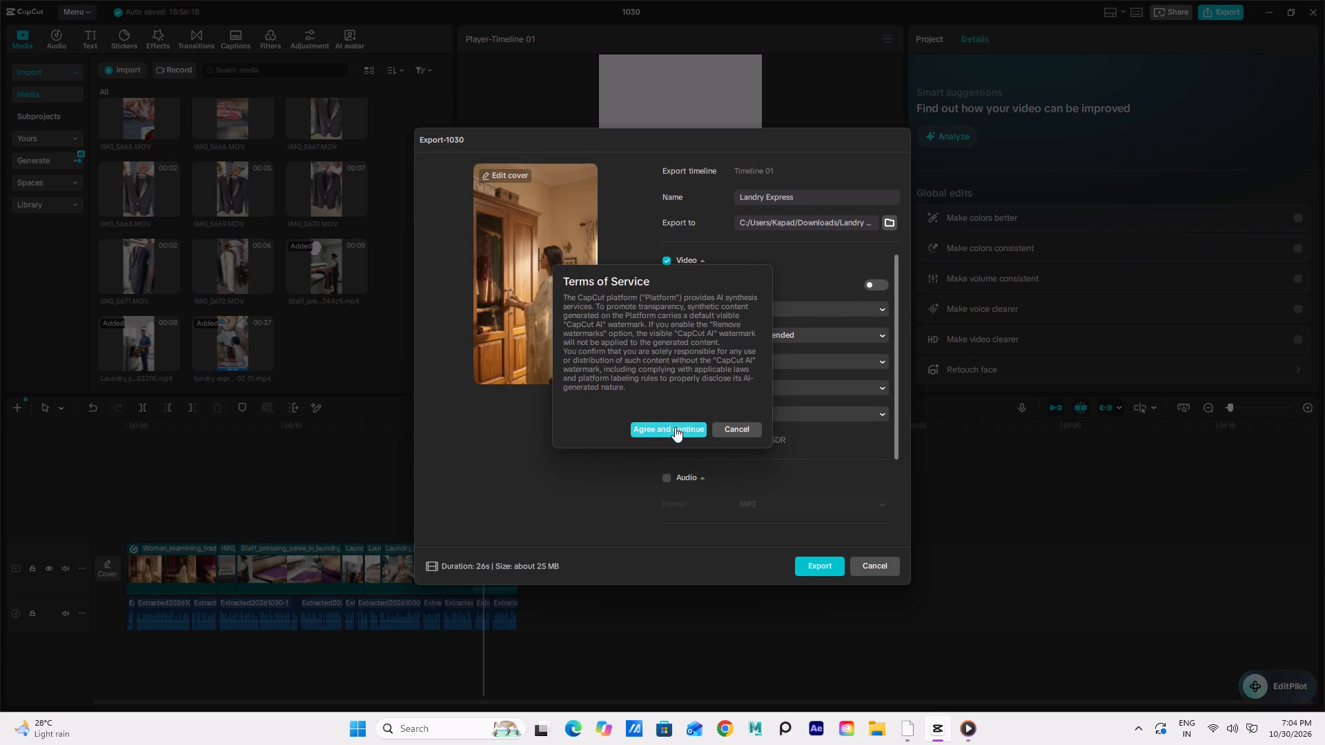
left_click(672, 432)
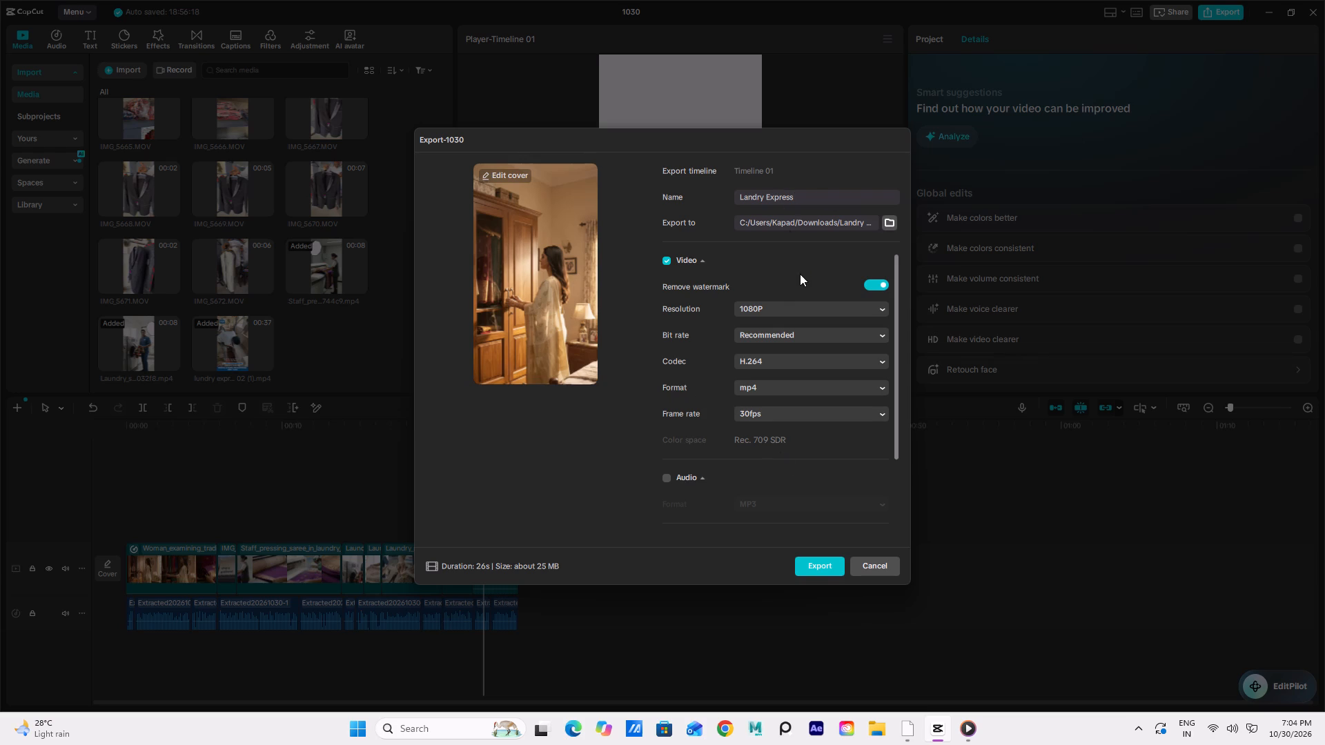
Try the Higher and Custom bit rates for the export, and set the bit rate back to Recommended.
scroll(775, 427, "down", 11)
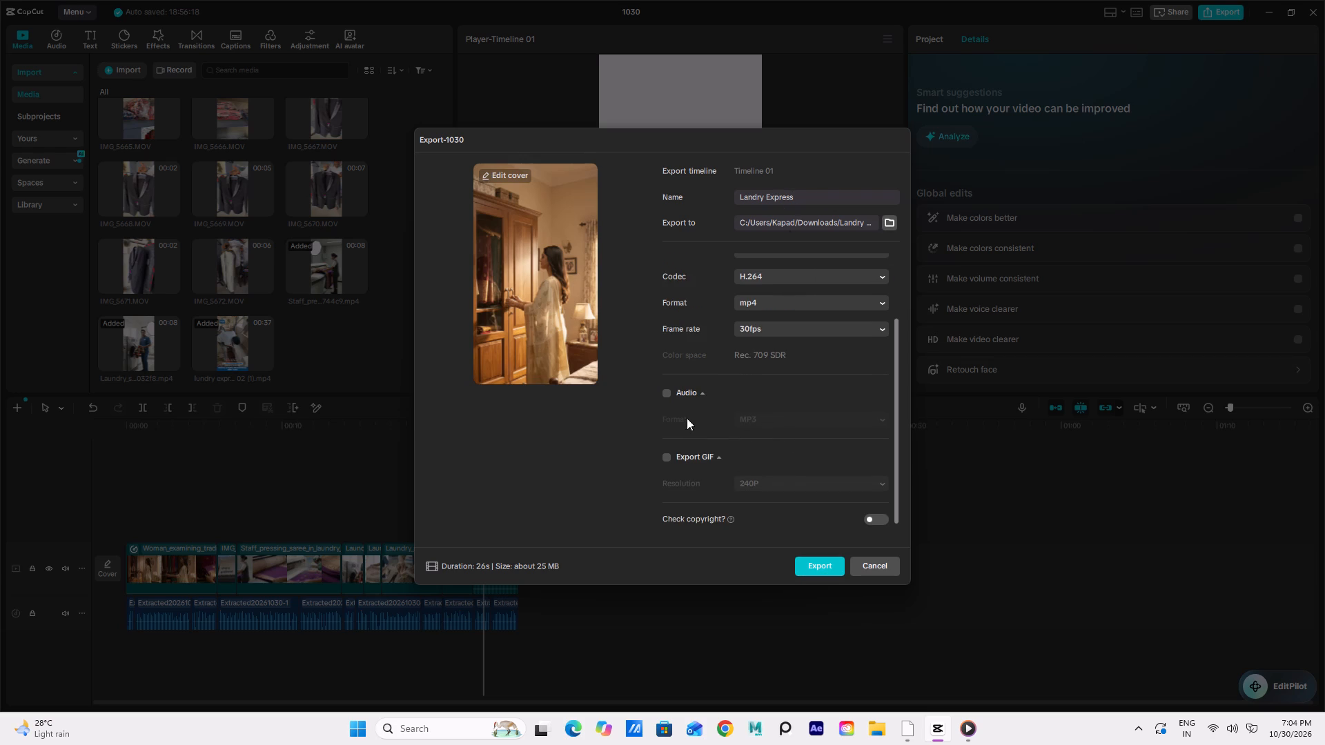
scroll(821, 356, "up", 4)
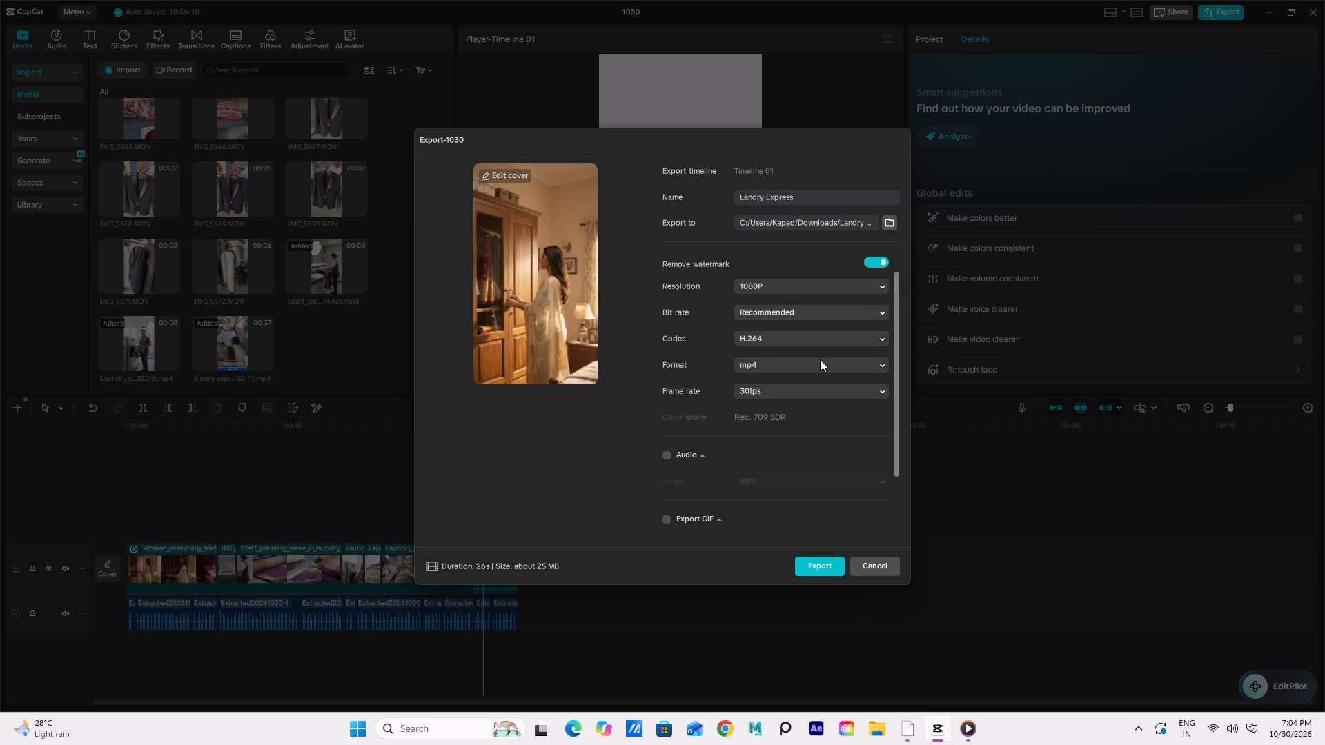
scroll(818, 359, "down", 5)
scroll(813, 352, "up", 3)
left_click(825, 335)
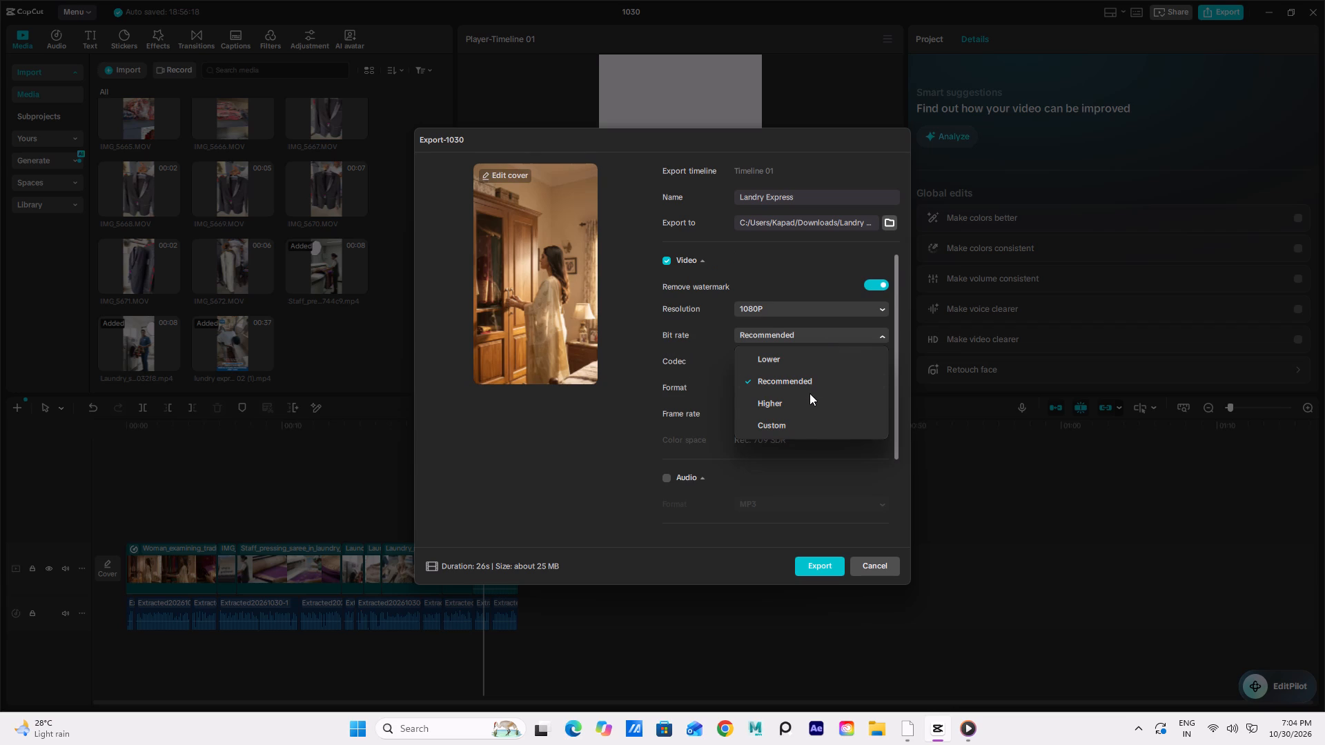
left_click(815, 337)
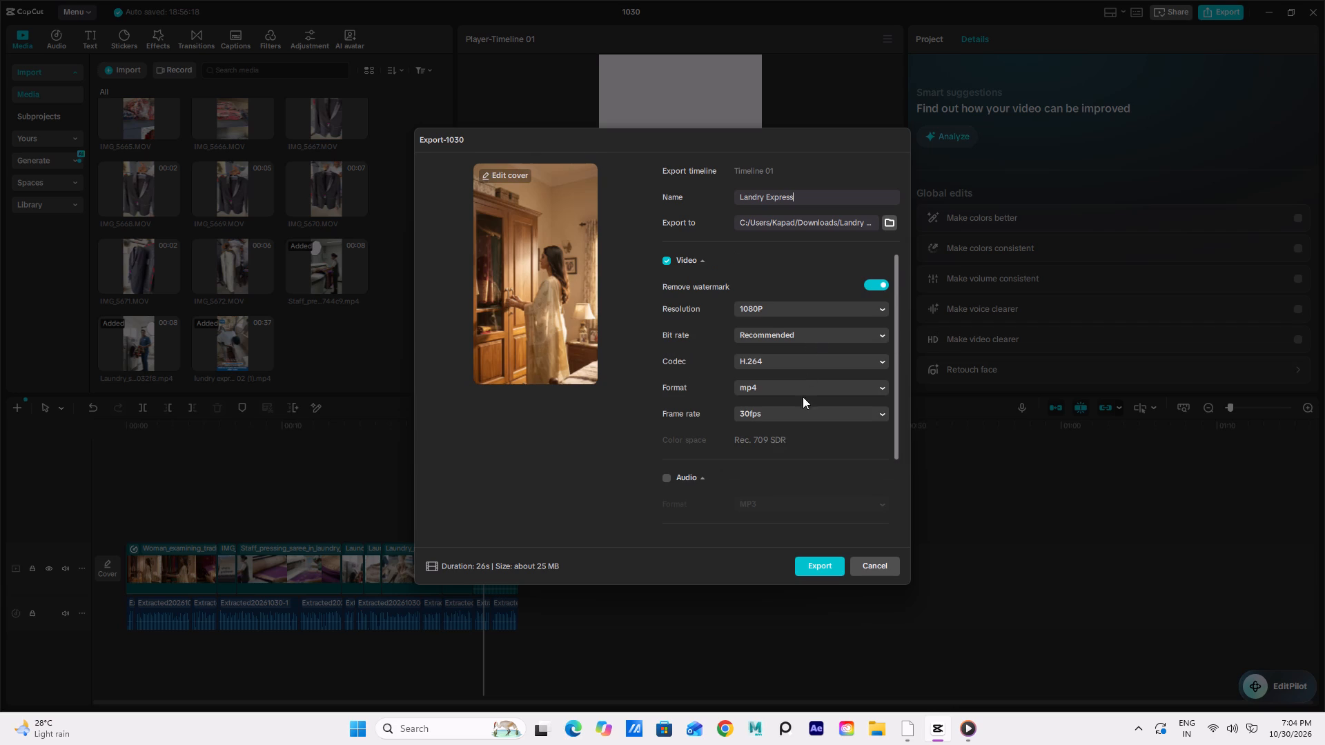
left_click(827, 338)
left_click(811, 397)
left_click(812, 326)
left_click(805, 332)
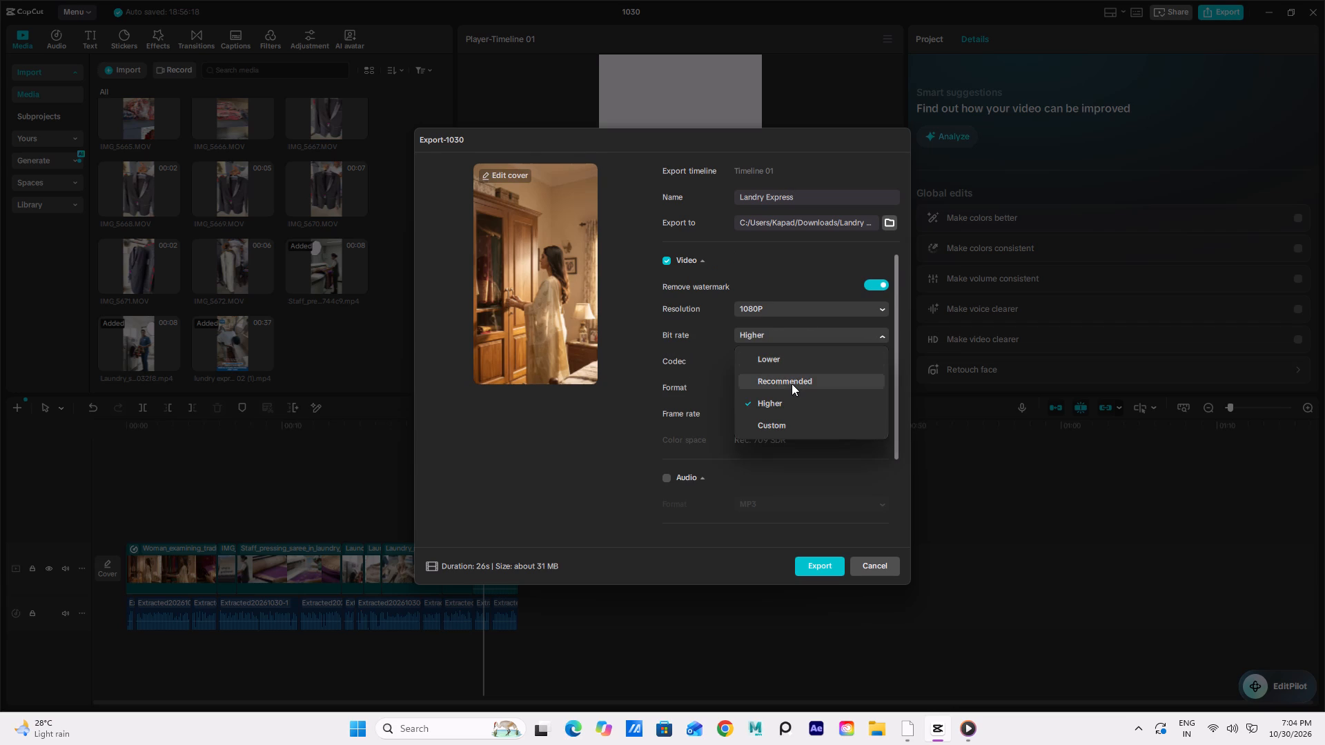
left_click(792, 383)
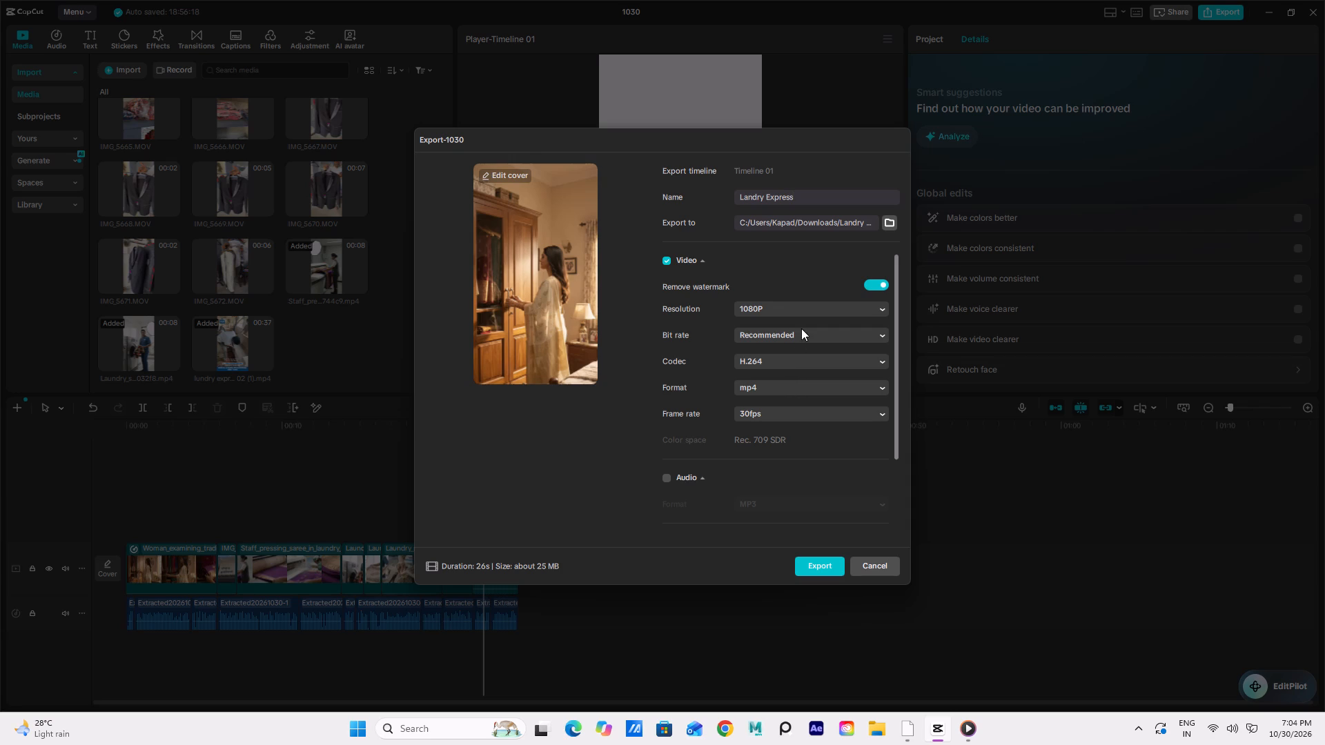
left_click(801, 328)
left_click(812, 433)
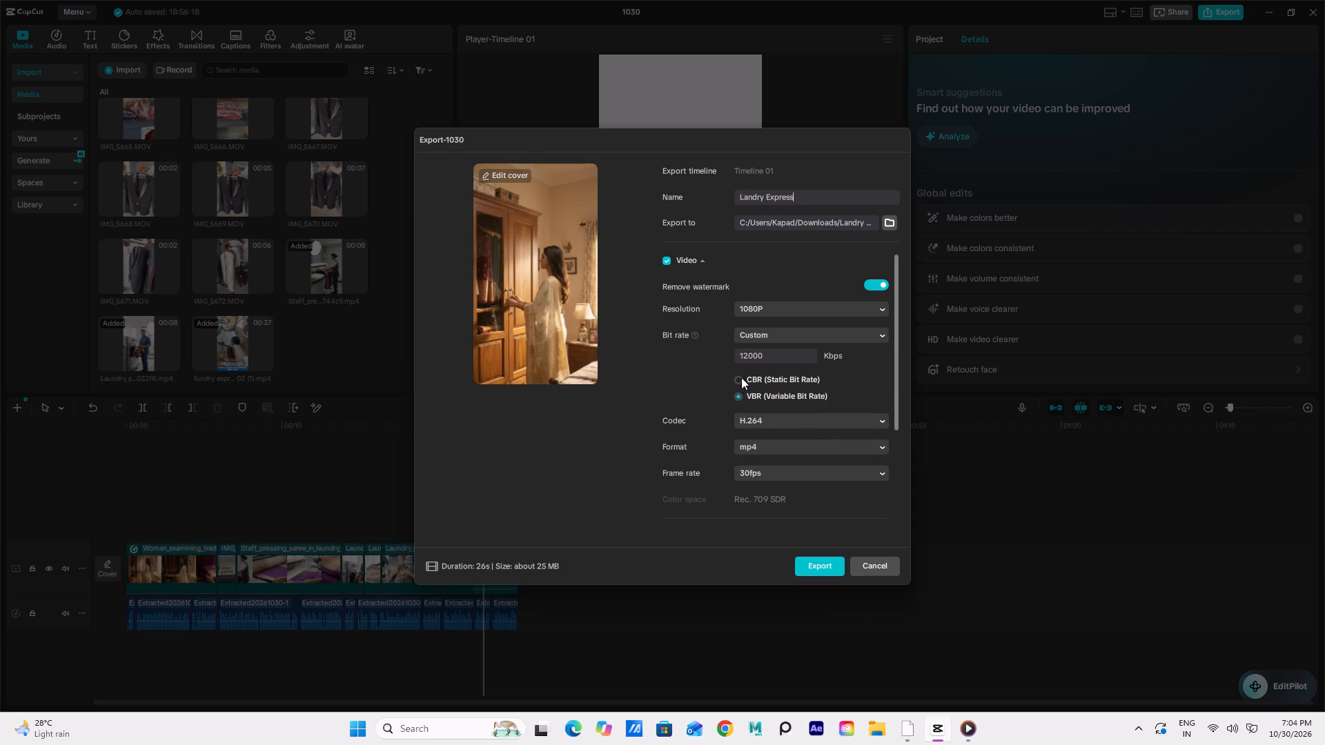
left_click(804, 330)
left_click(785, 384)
Review the remaining export settings and export the video as a 1080P, H.264, 30fps mp4.
scroll(789, 456, "down", 12)
scroll(778, 438, "up", 2)
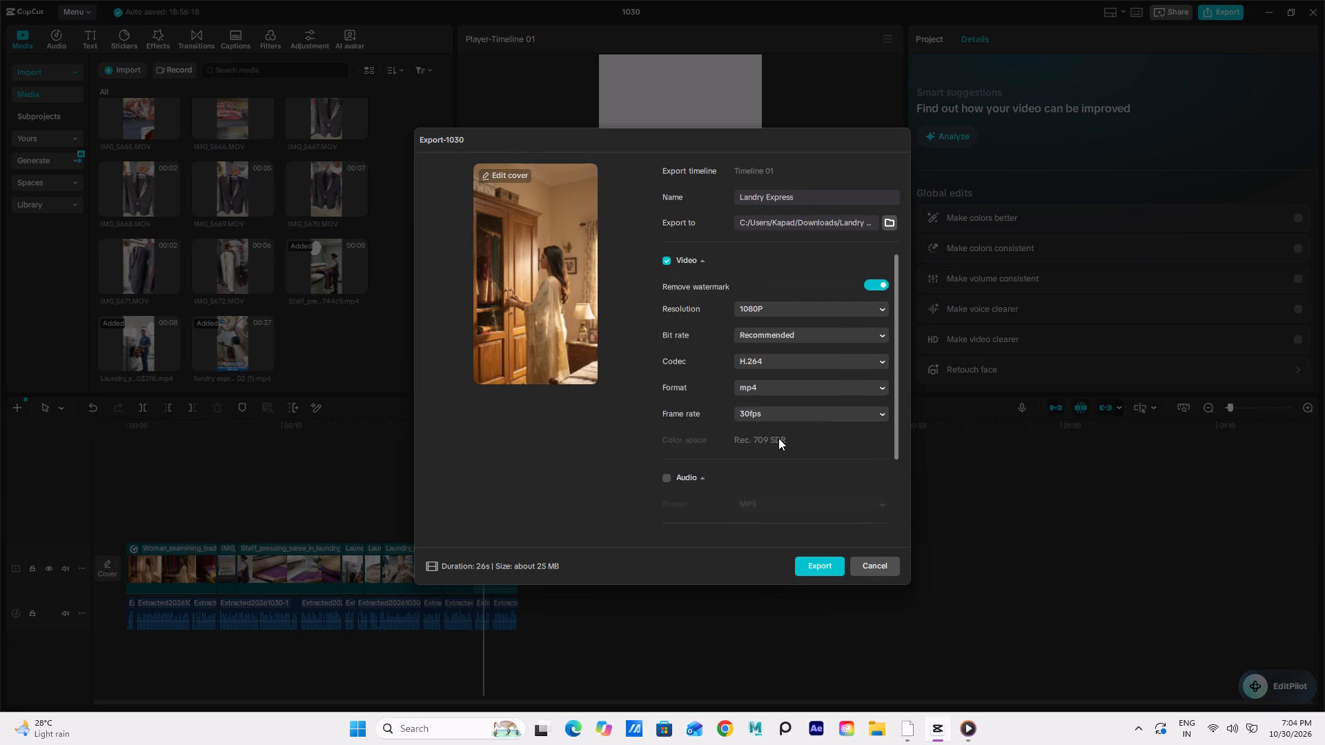
scroll(778, 438, "up", 1)
scroll(778, 438, "down", 9)
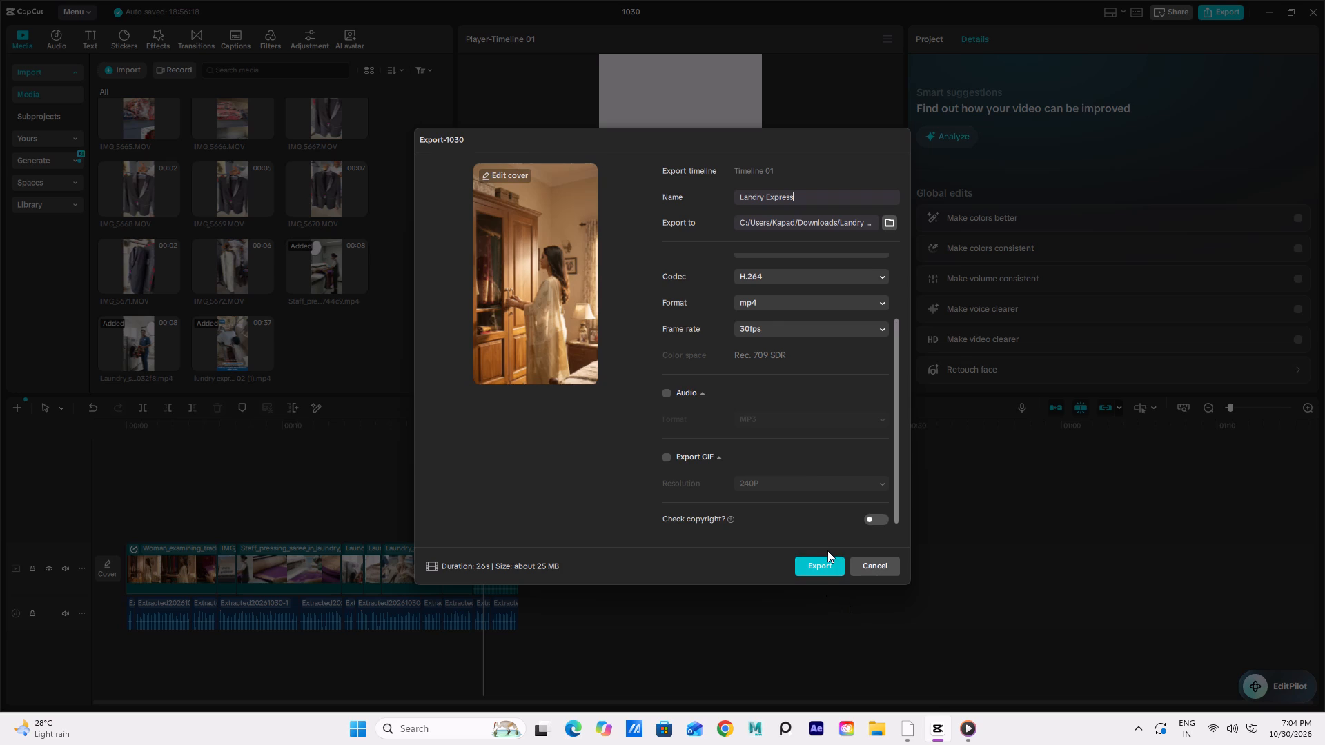
scroll(728, 480, "up", 9)
left_click(738, 169)
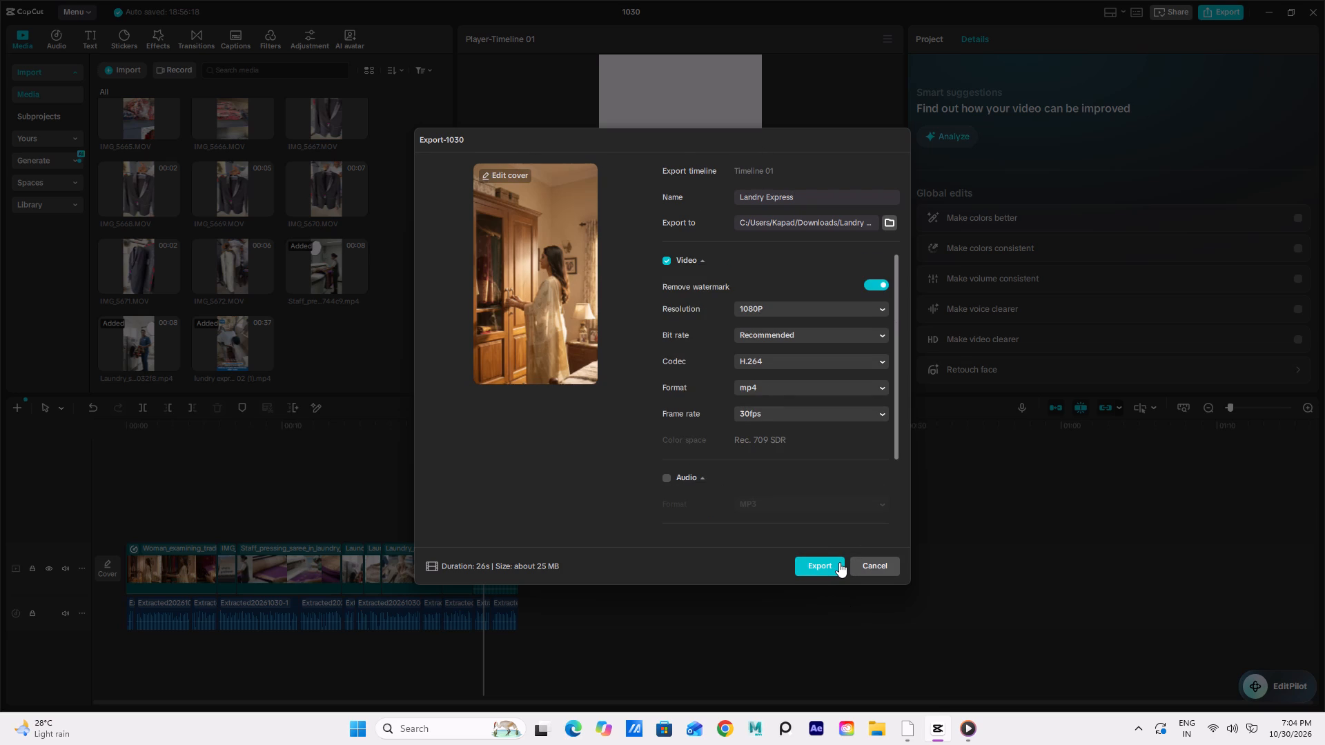
scroll(714, 459, "down", 5)
scroll(707, 455, "up", 5)
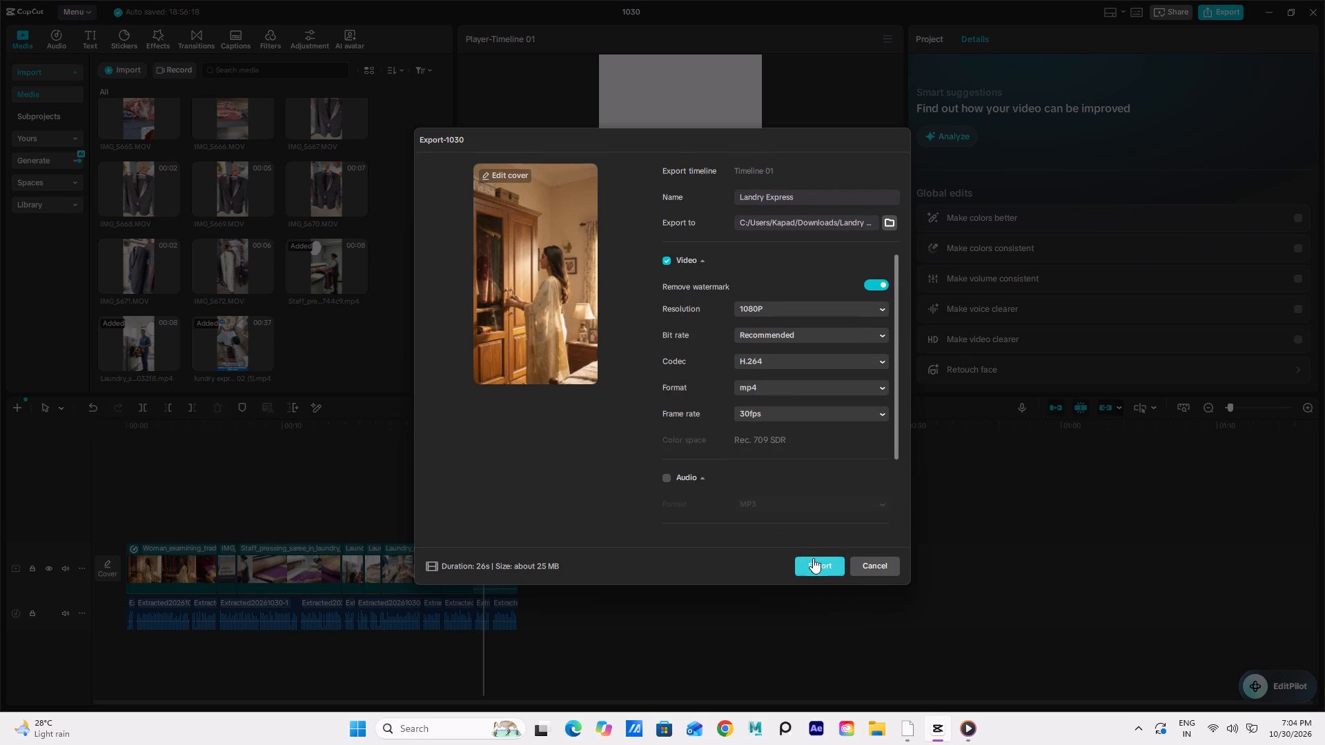
left_click(813, 562)
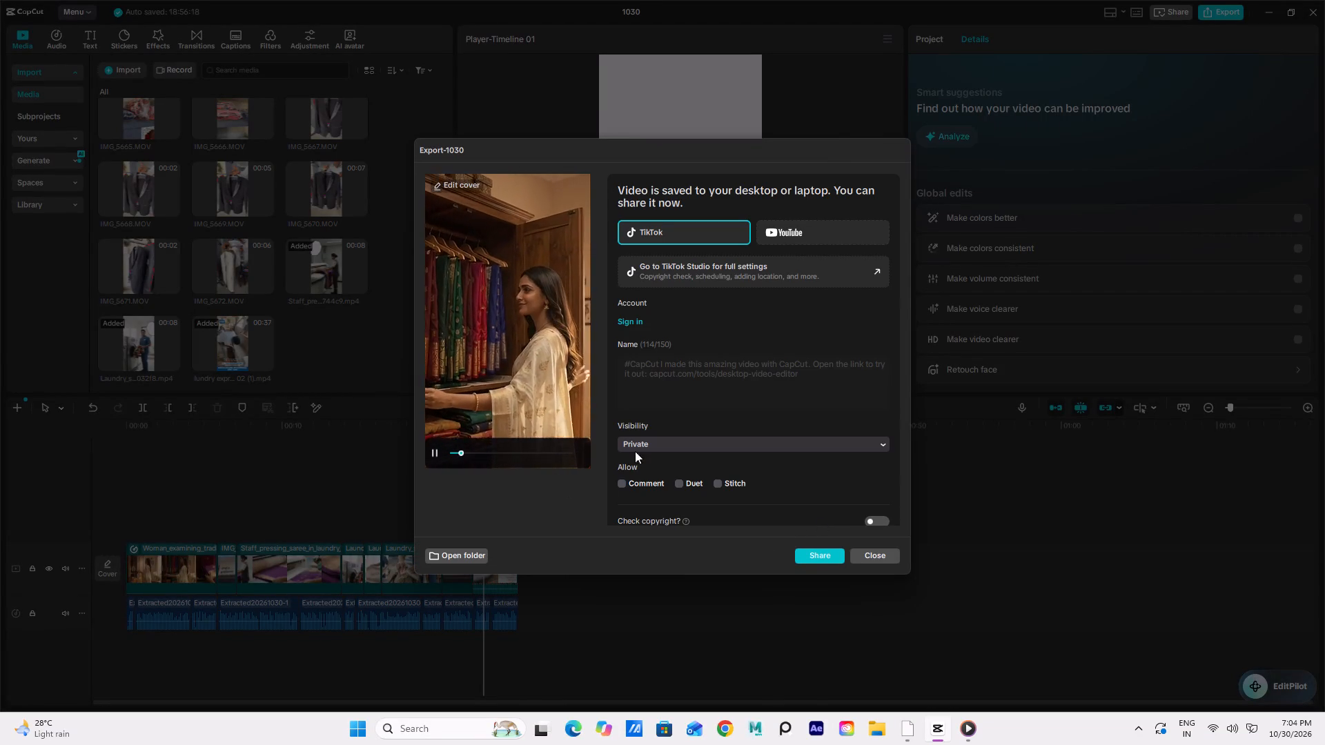
Check the closing section of the exported video from about 00:19 through the end card, and close the export window without sharing.
left_click(547, 453)
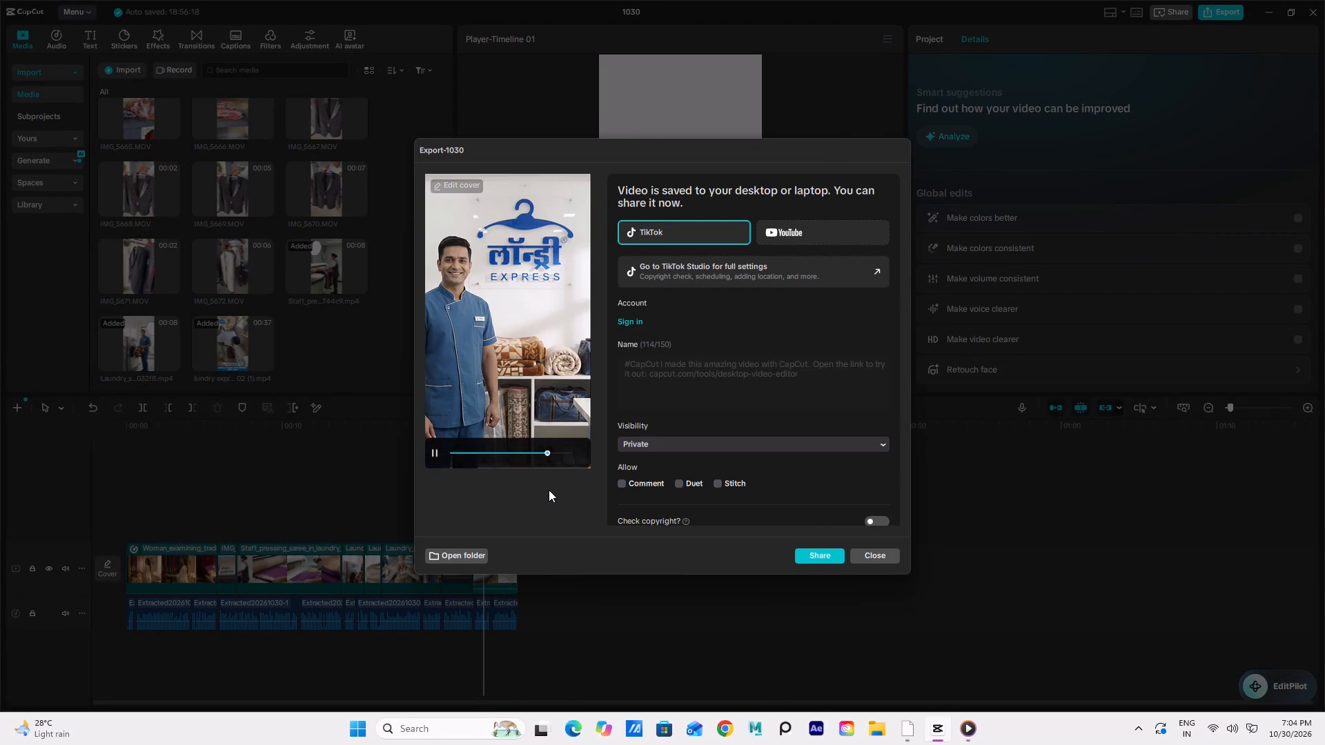
left_click(471, 395)
left_click(471, 402)
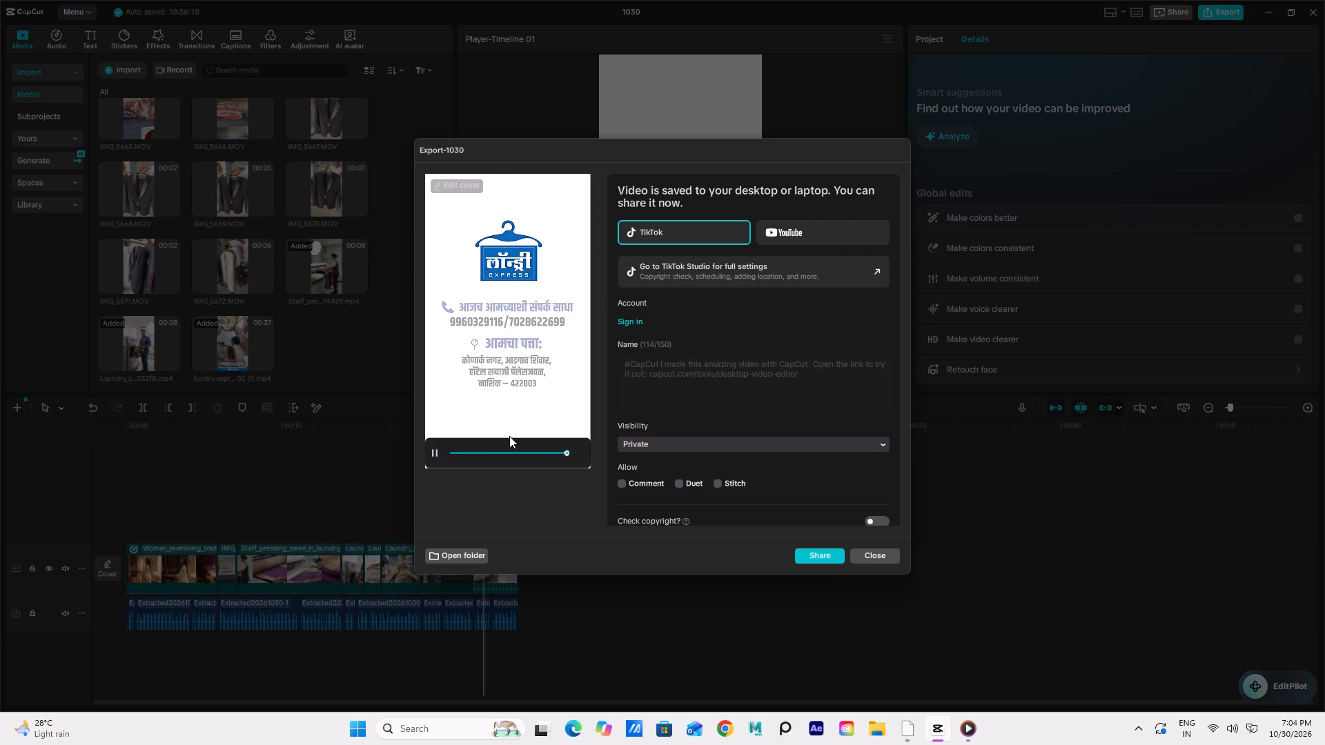
left_click(544, 452)
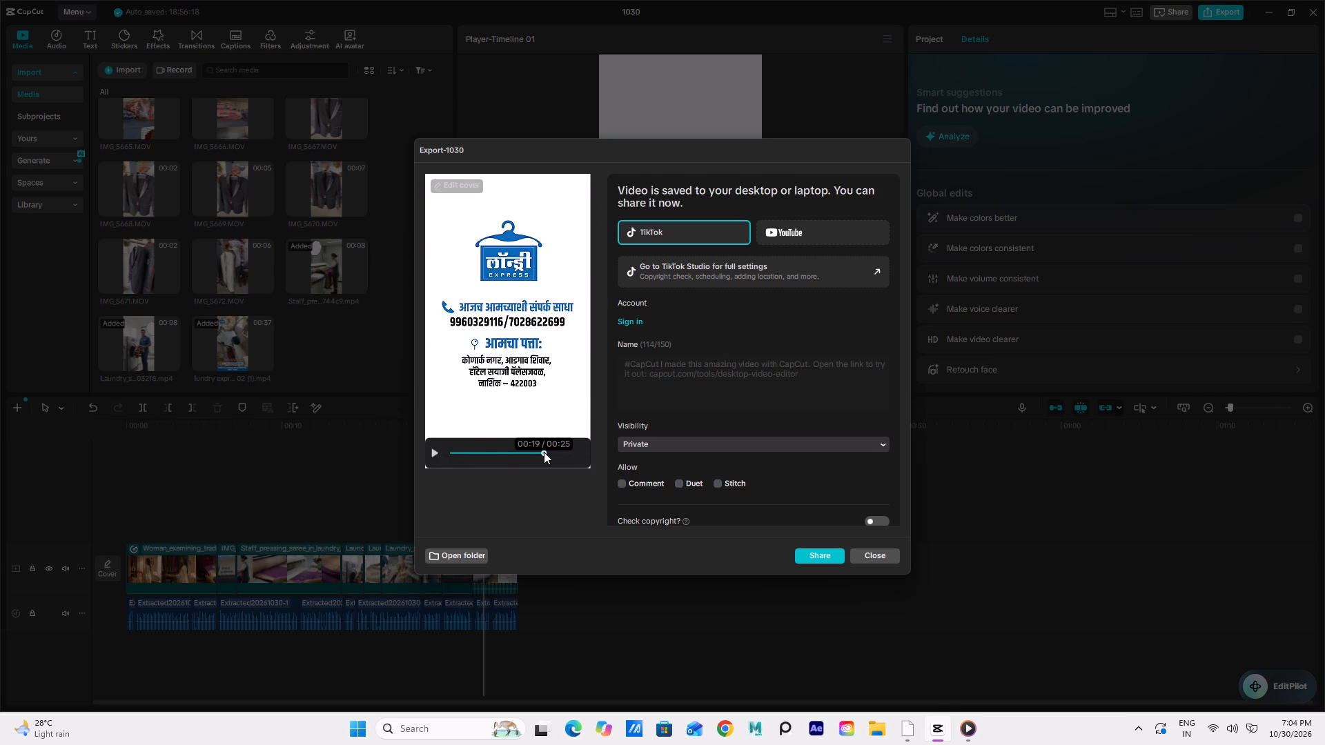
key("space")
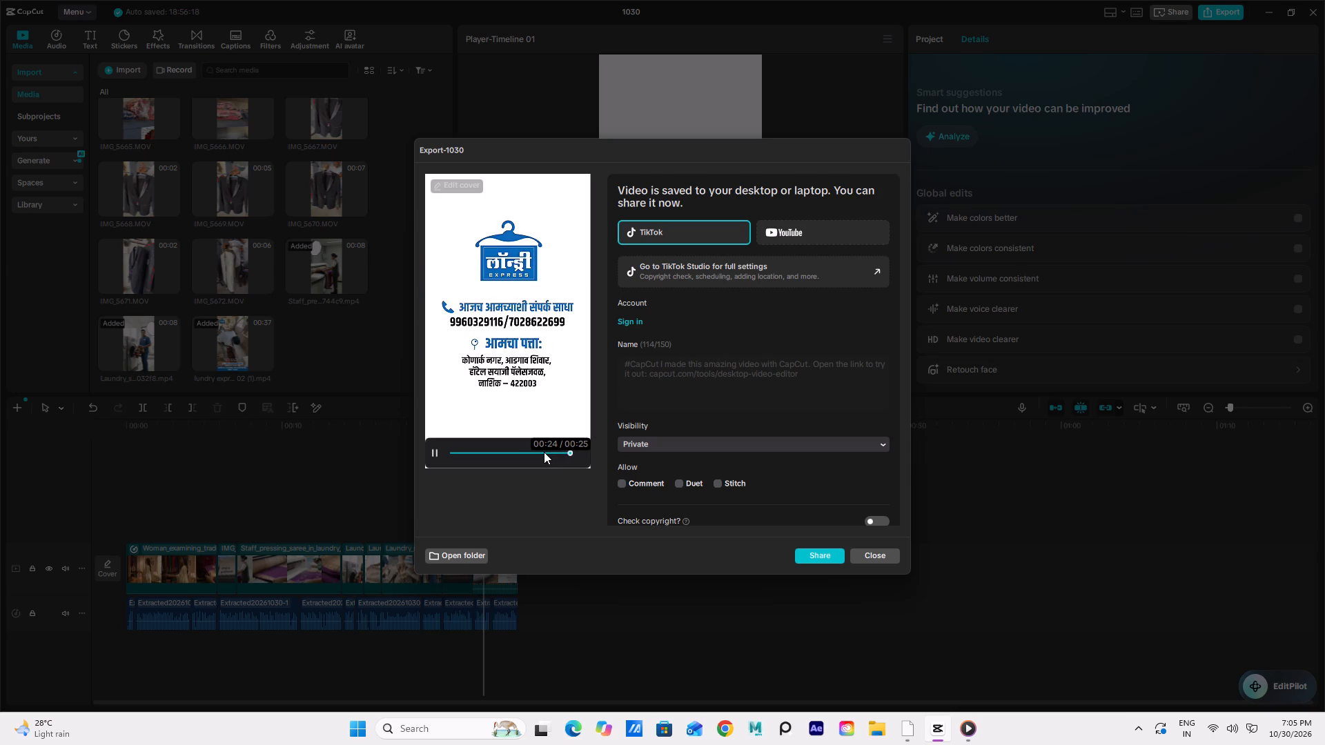
key("space")
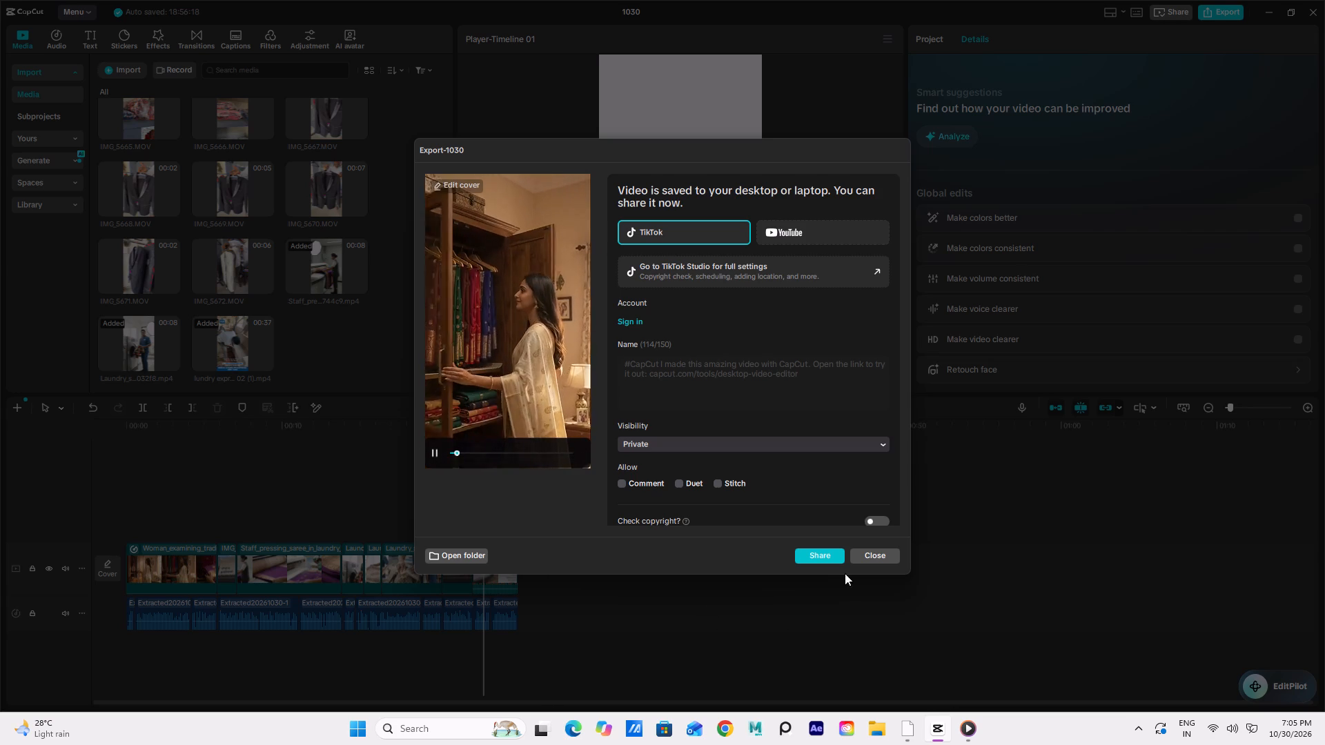
left_click(862, 557)
Move the playhead to 00:00:23:12 in the closing end card.
left_click(495, 505)
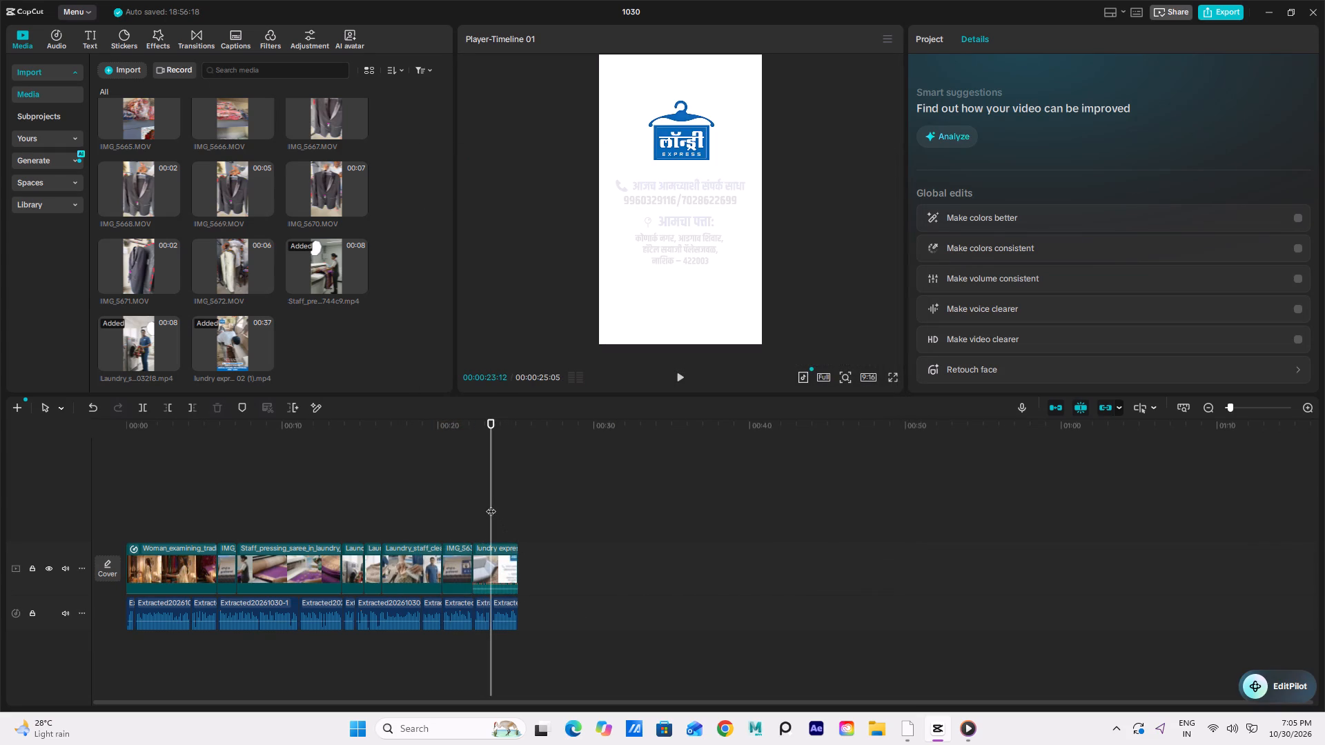
Mute the closing end-card clip on the video track by lowering its volume to -∞ dB.
left_click(487, 574)
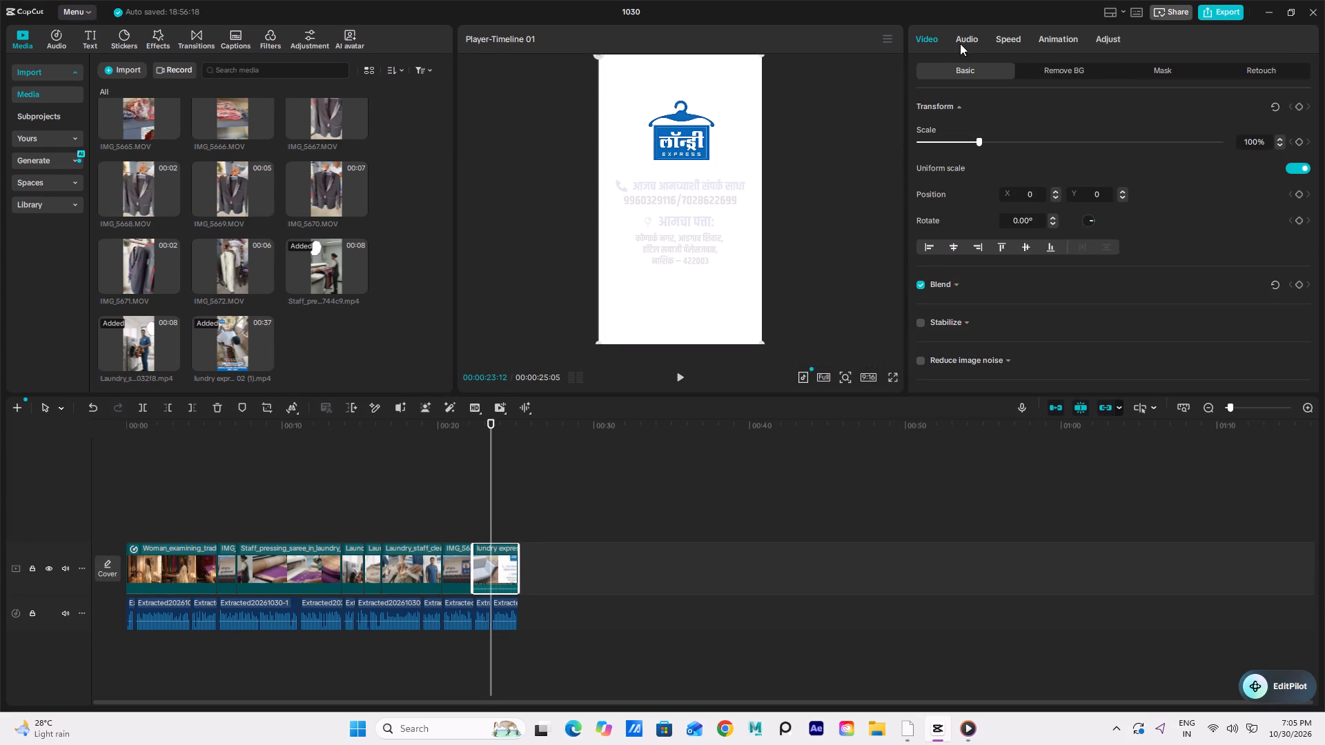
left_click(960, 43)
left_click_drag(1145, 139, 1107, 147)
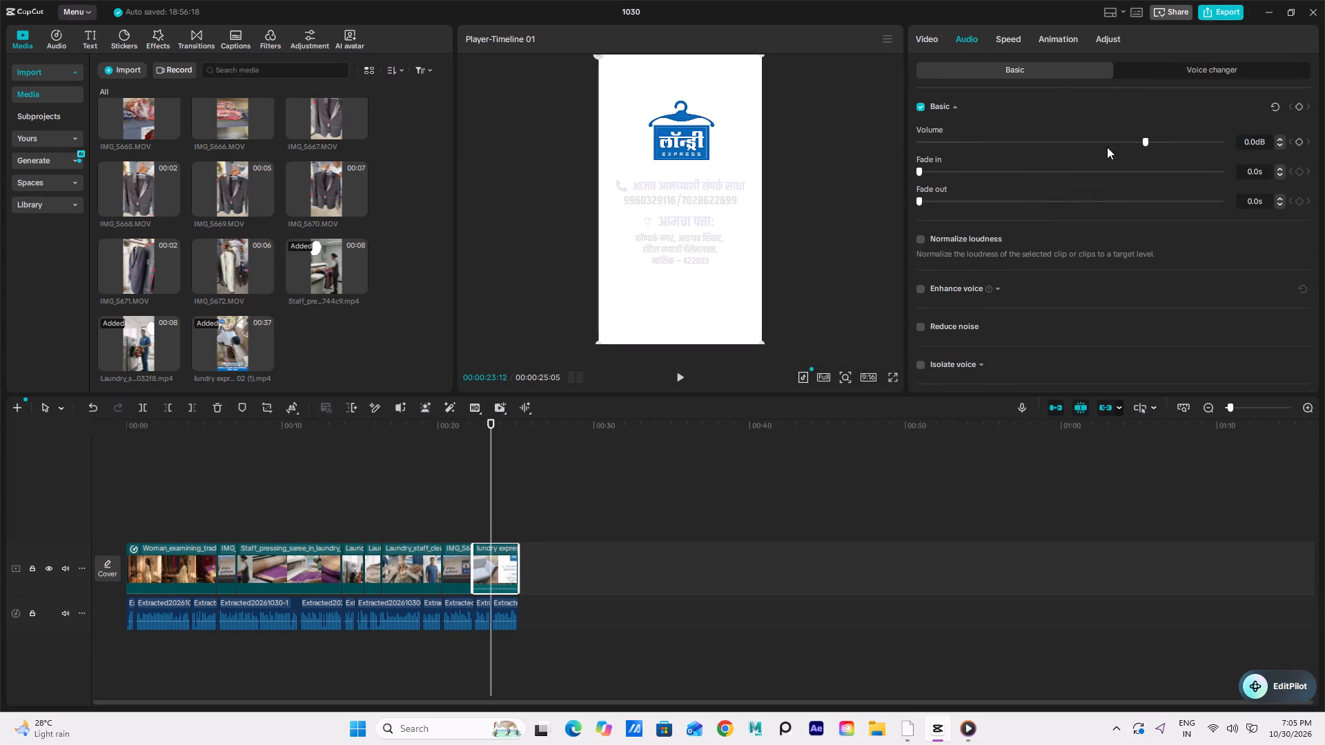
left_click_drag(1107, 147, 920, 192)
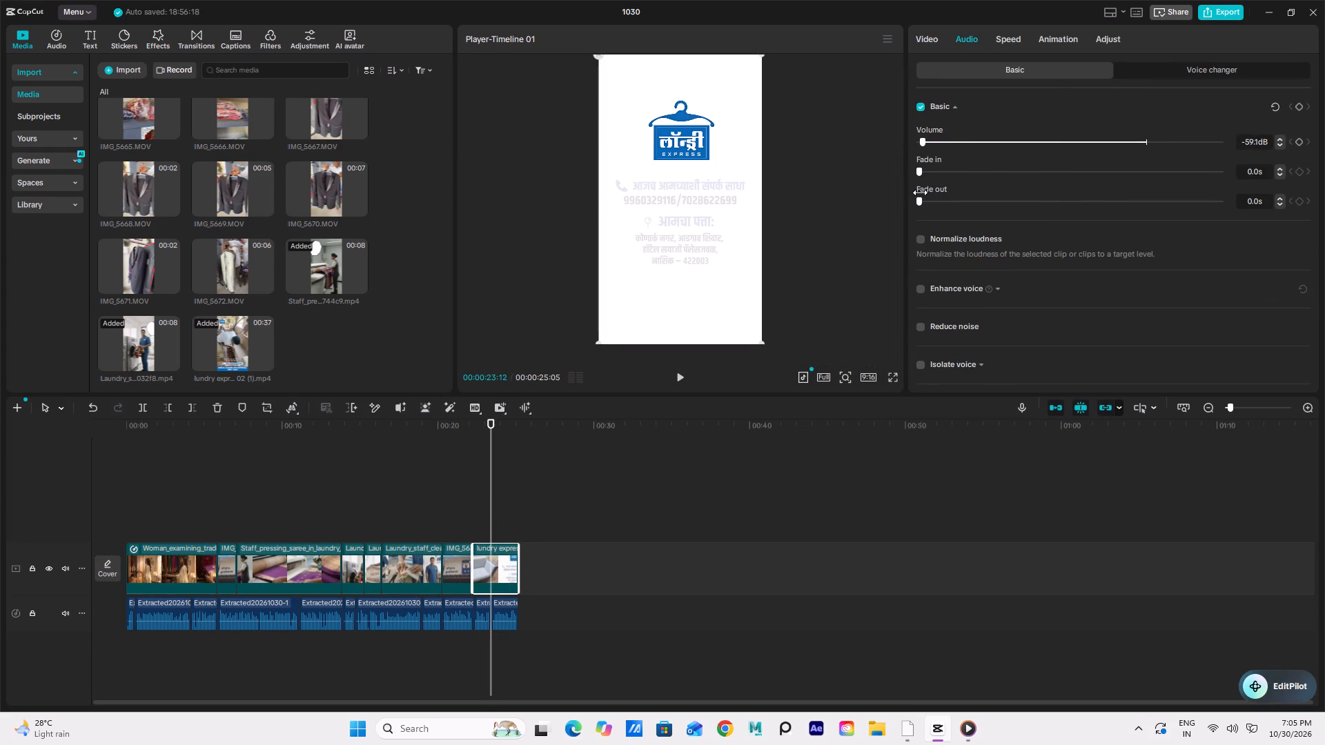
left_click_drag(920, 192, 915, 195)
Play the closing section through the end card to check its sound.
left_click_drag(492, 421, 465, 432)
key("space")
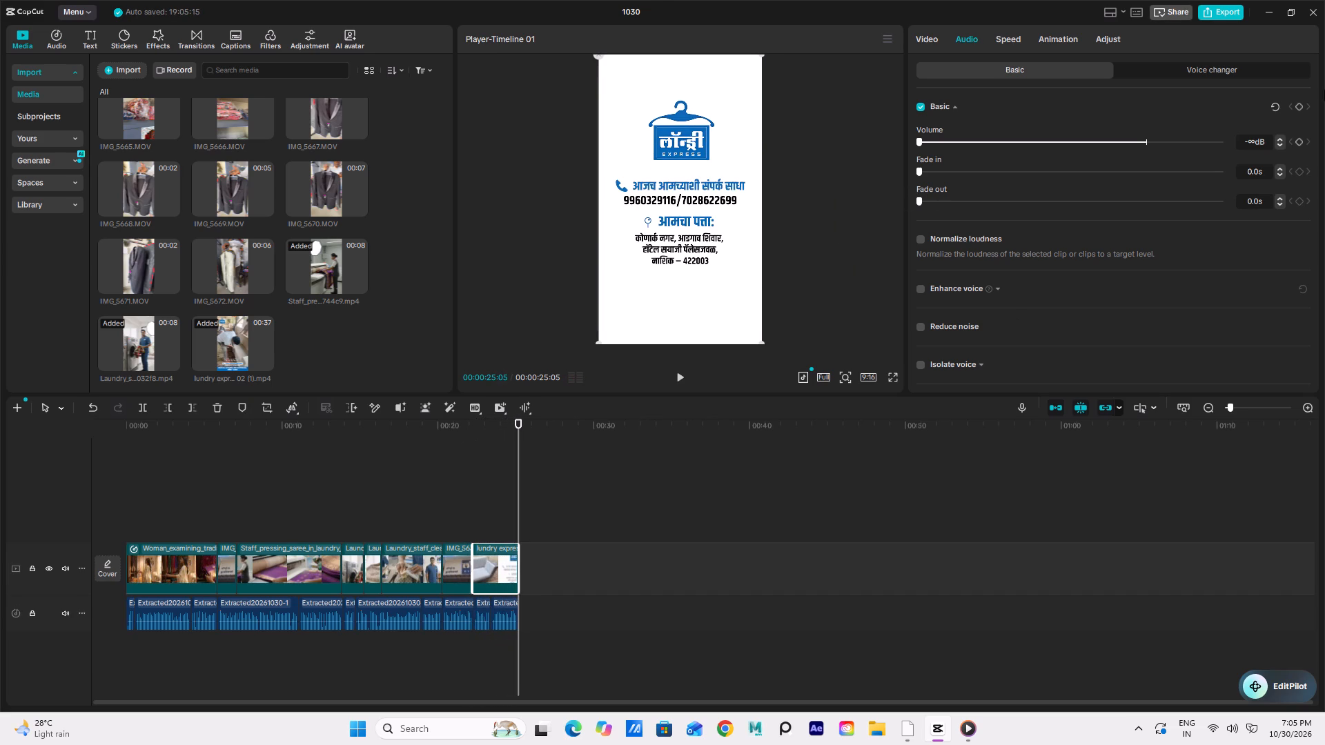
Export the video again as 1030 in 1080P, H.264, 30fps mp4 without a watermark, and close the export window without sharing.
left_click(1201, 15)
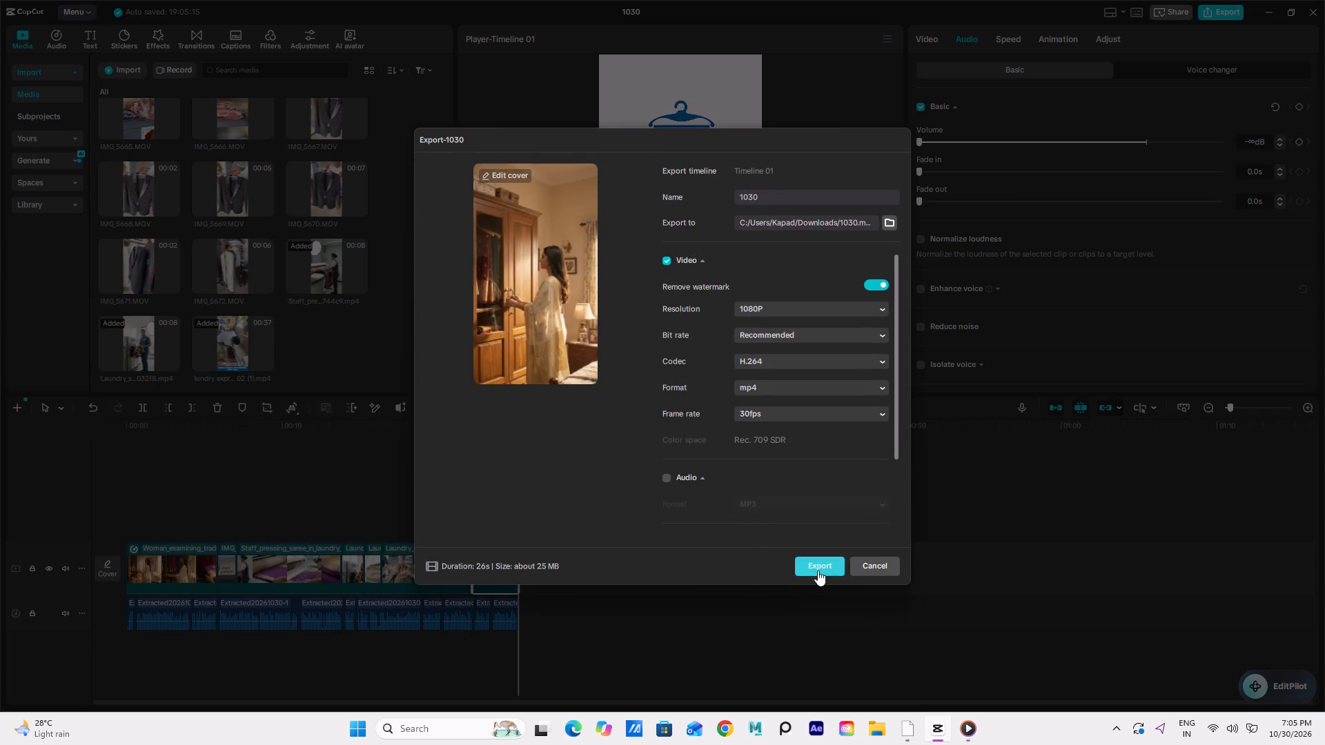
left_click(818, 568)
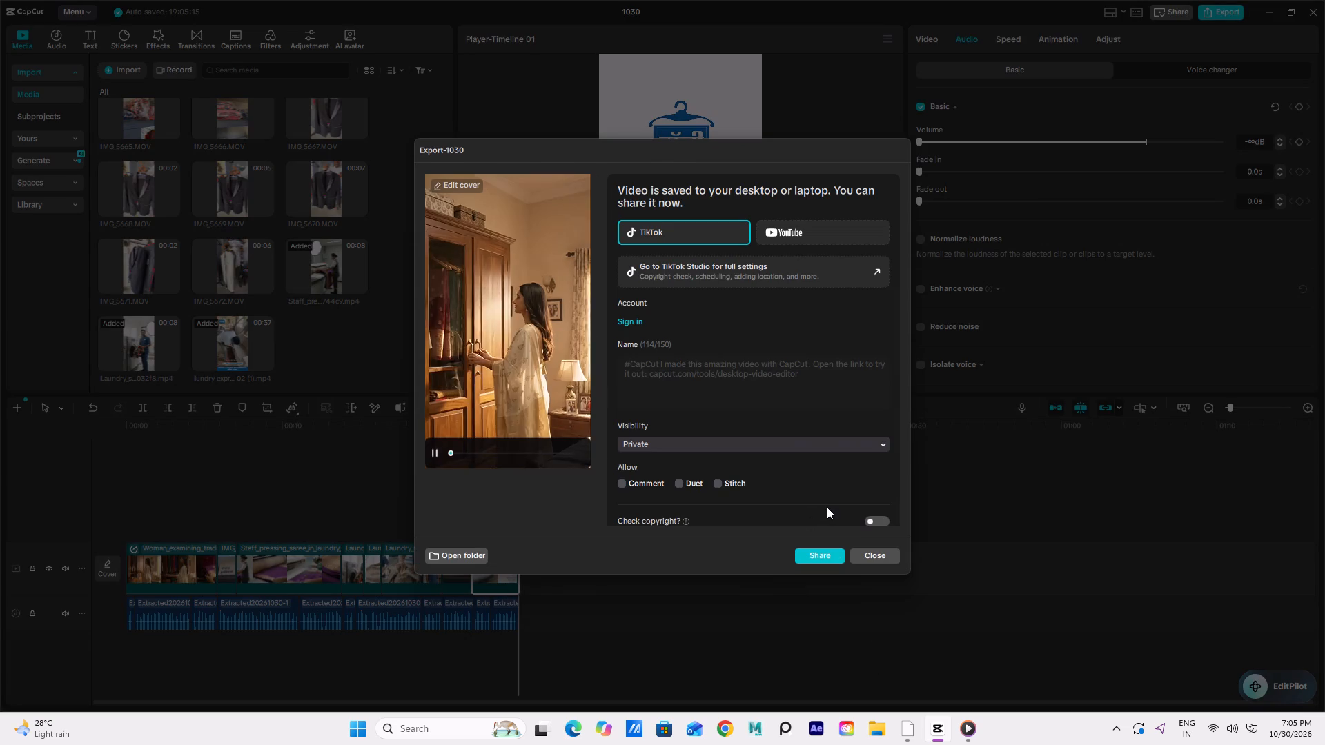
left_click(890, 563)
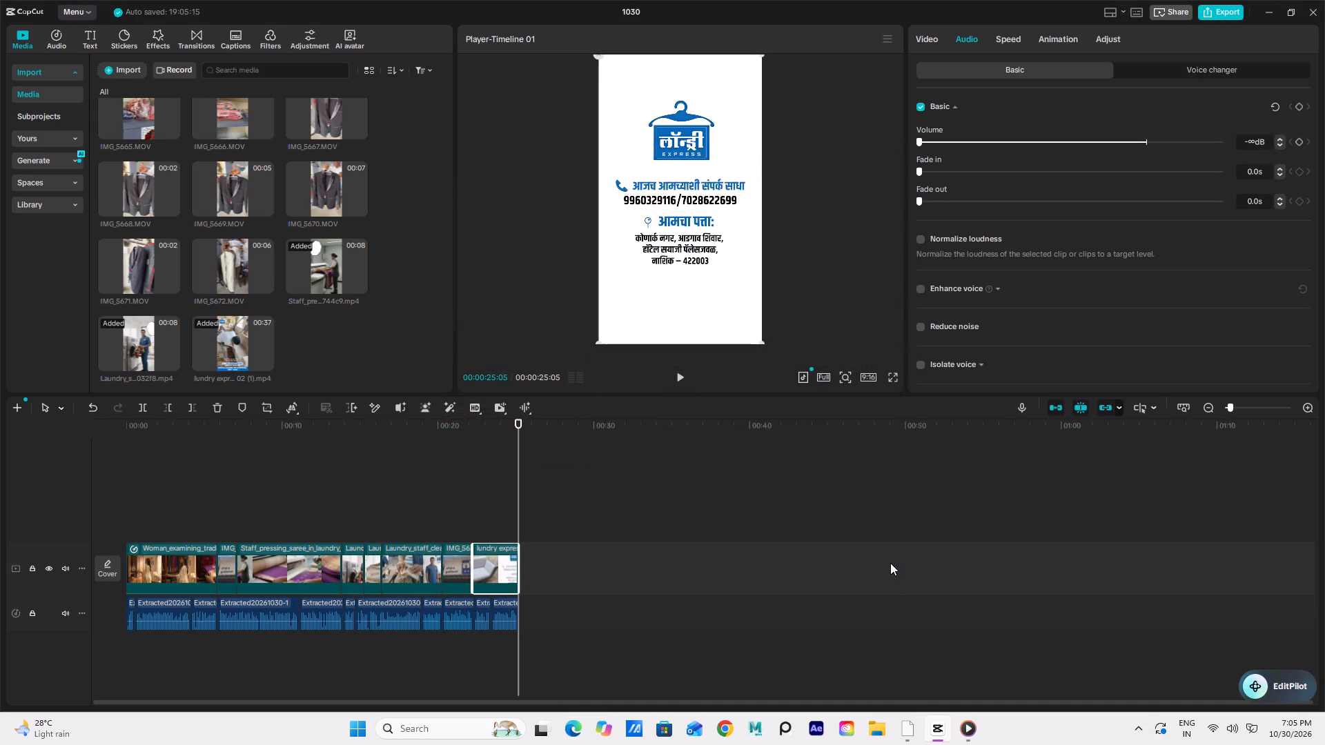
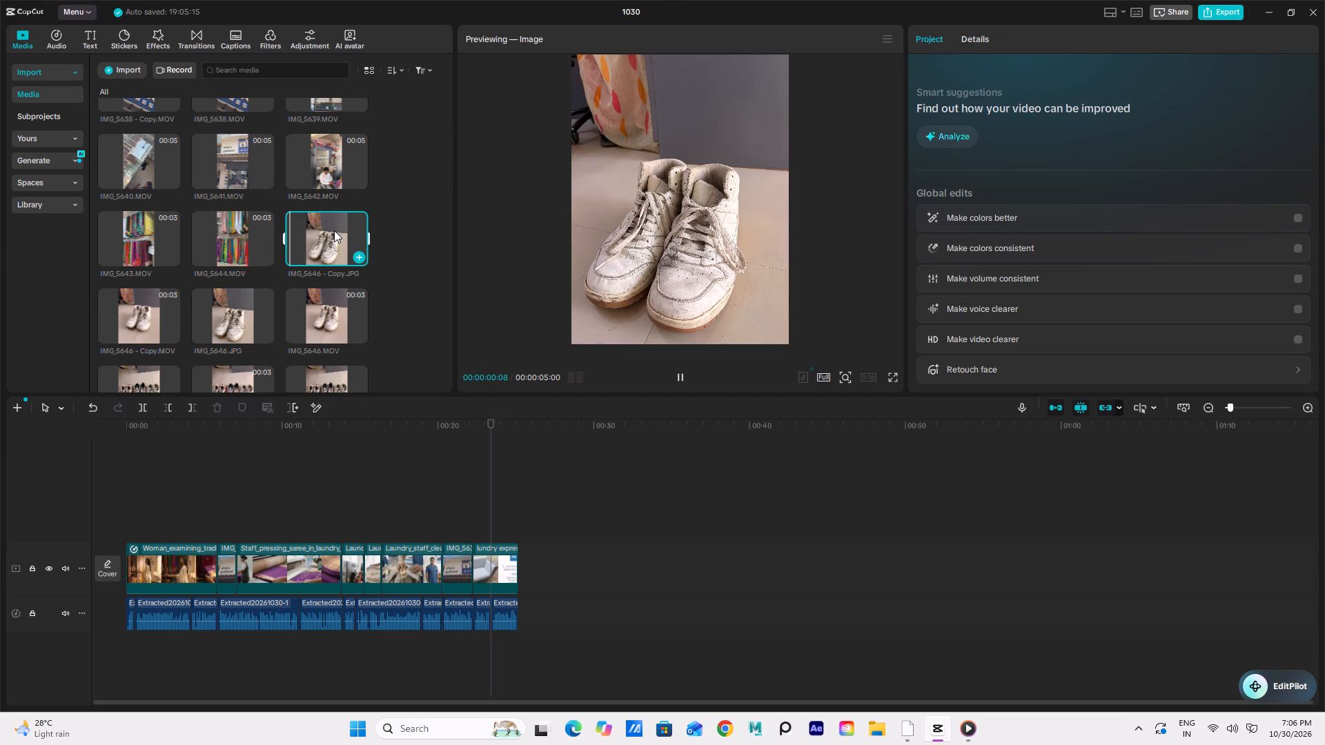
Preview the white-sneaker media IMG_5646 - Copy.JPG, IMG_5646.MOV, IMG_5646.JPG and IMG_5646 - Copy.MOV in the imported media.
left_click(679, 382)
left_click(355, 311)
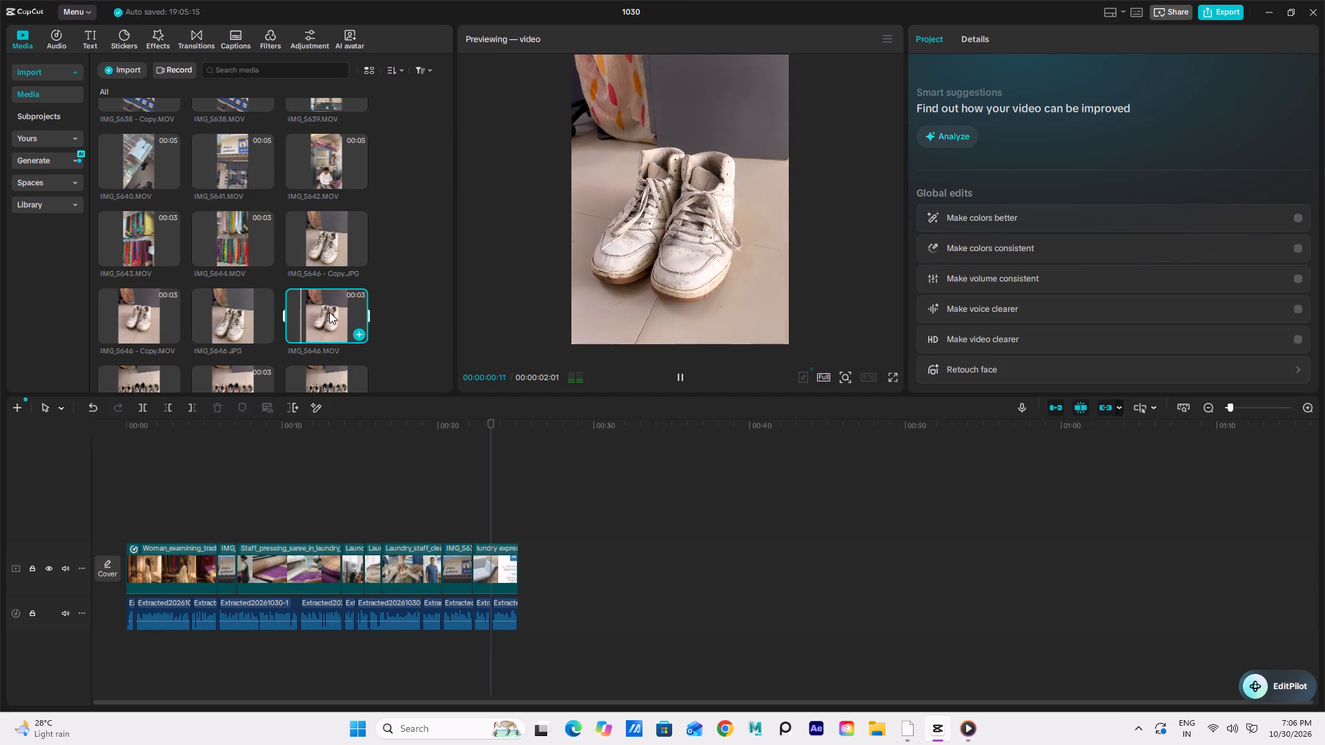
left_click(221, 317)
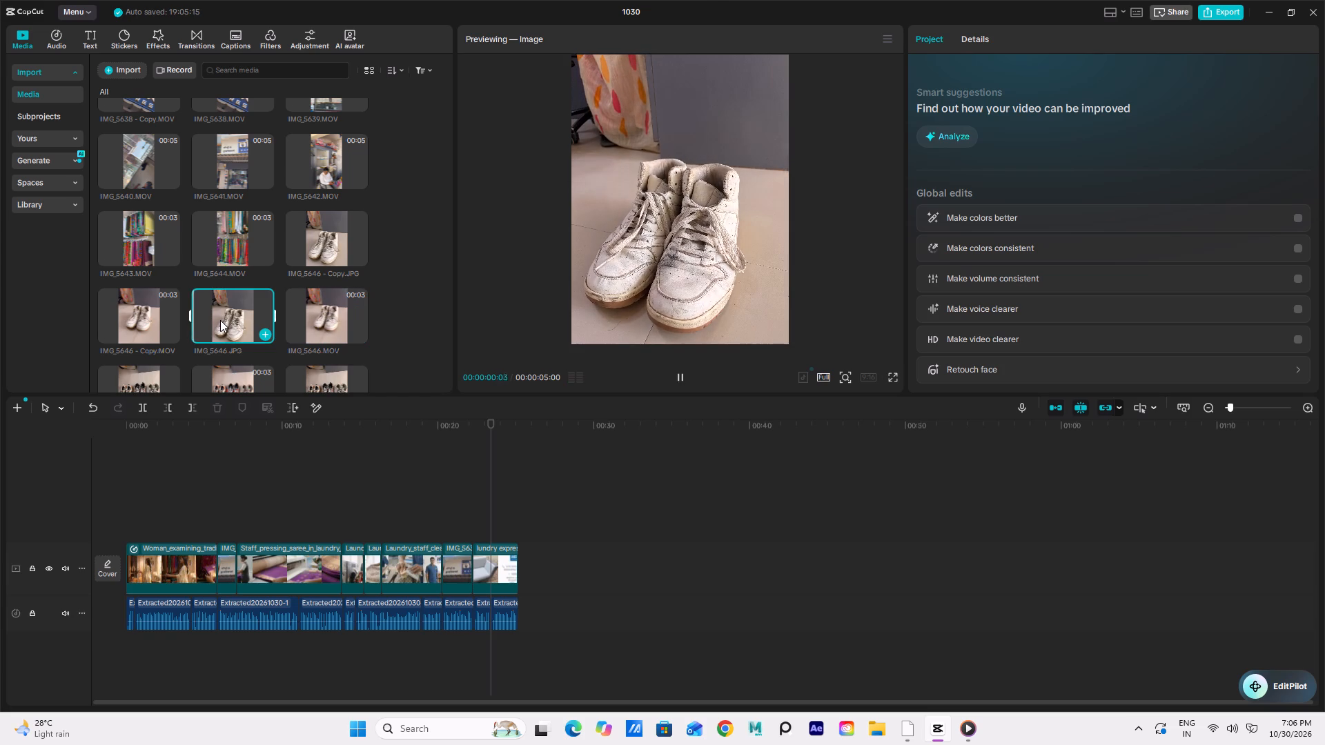
left_click(144, 301)
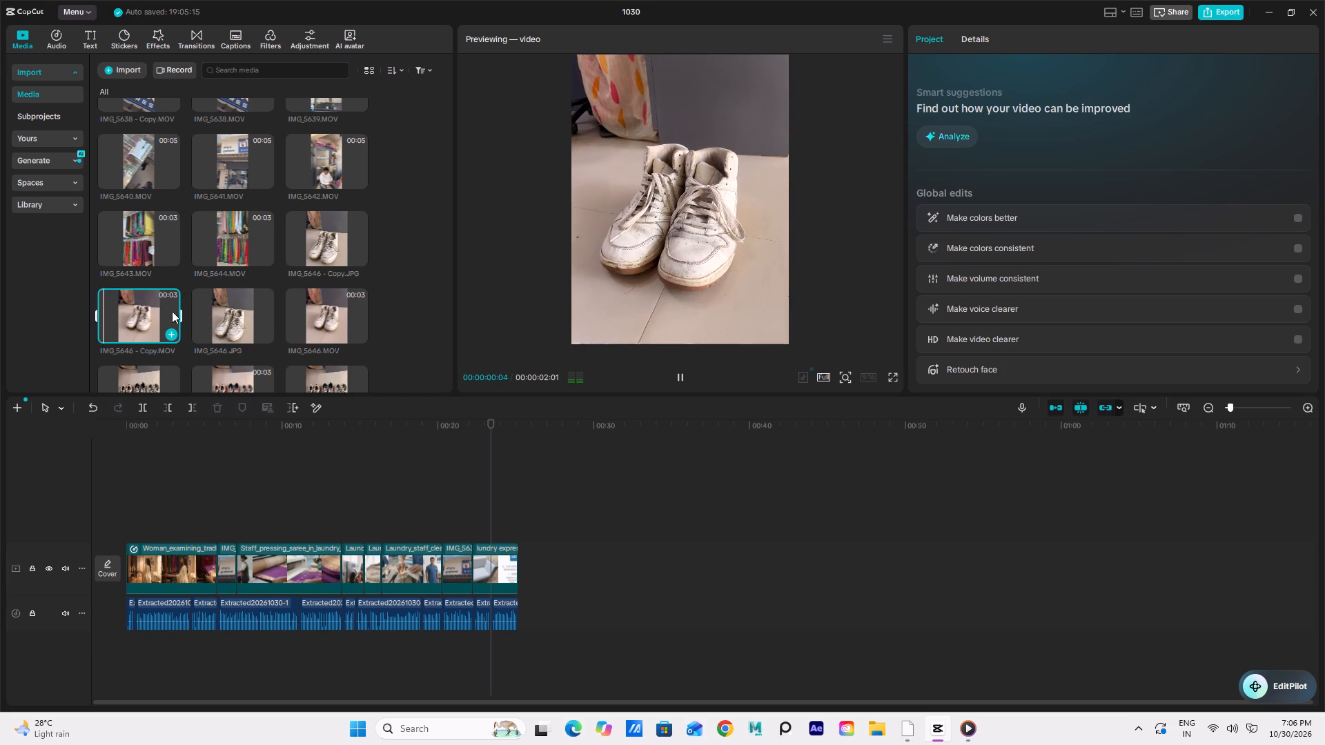
Review the timeline by playing the shoe-brushing and staff shots, and the saree-pressing section from about 00:00:08.
left_click(455, 502)
left_click(389, 490)
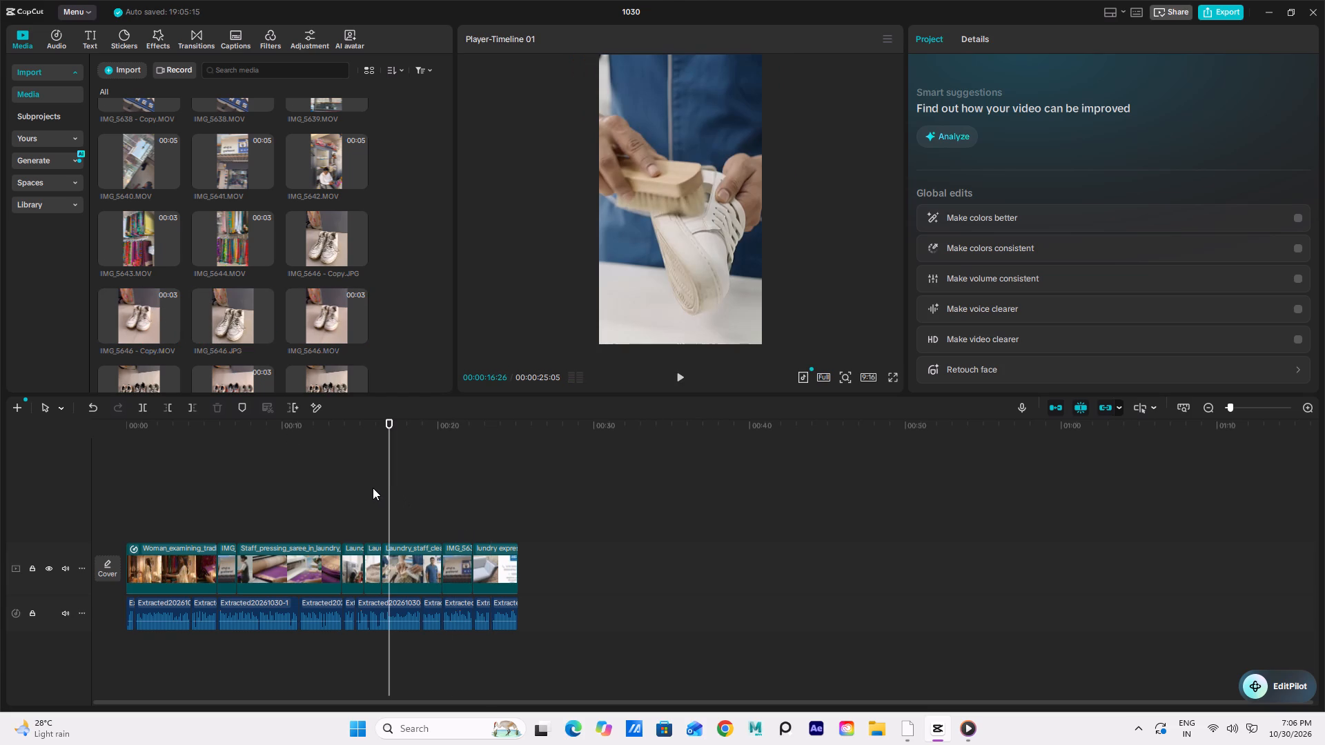
key("space")
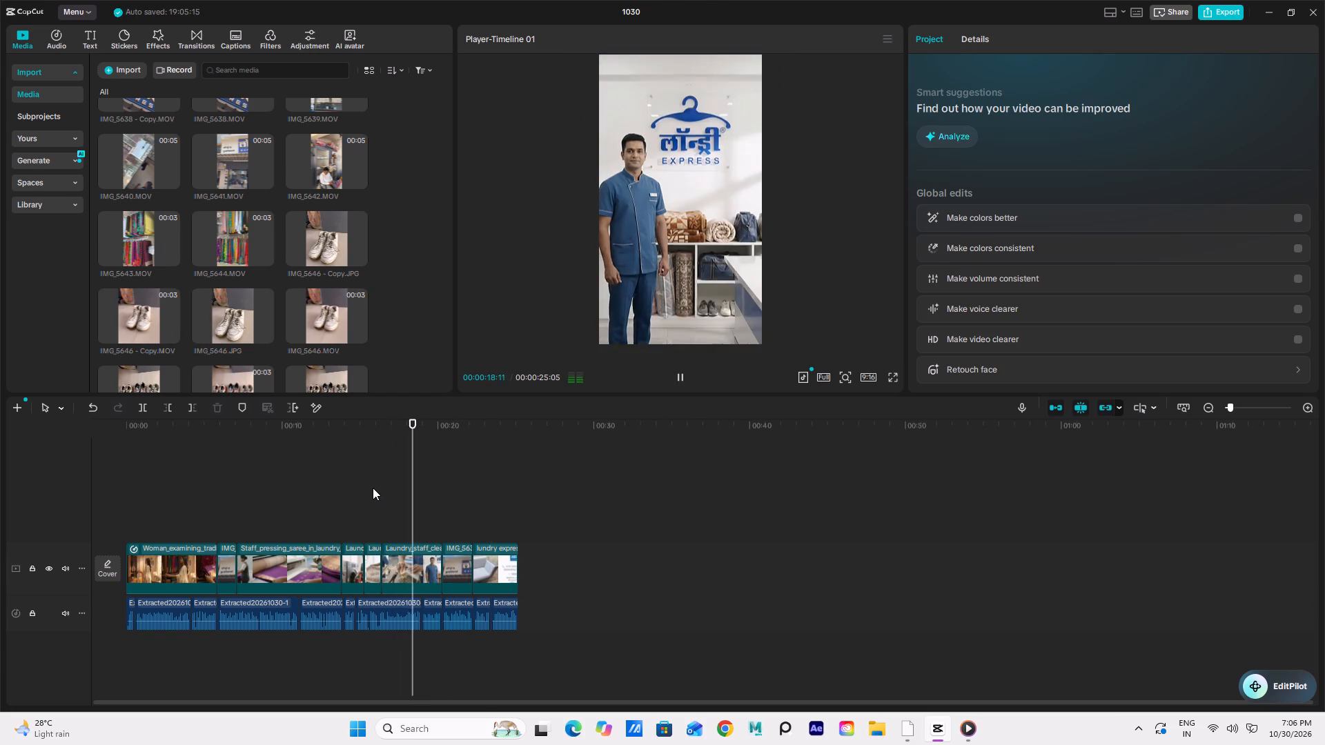
key("space")
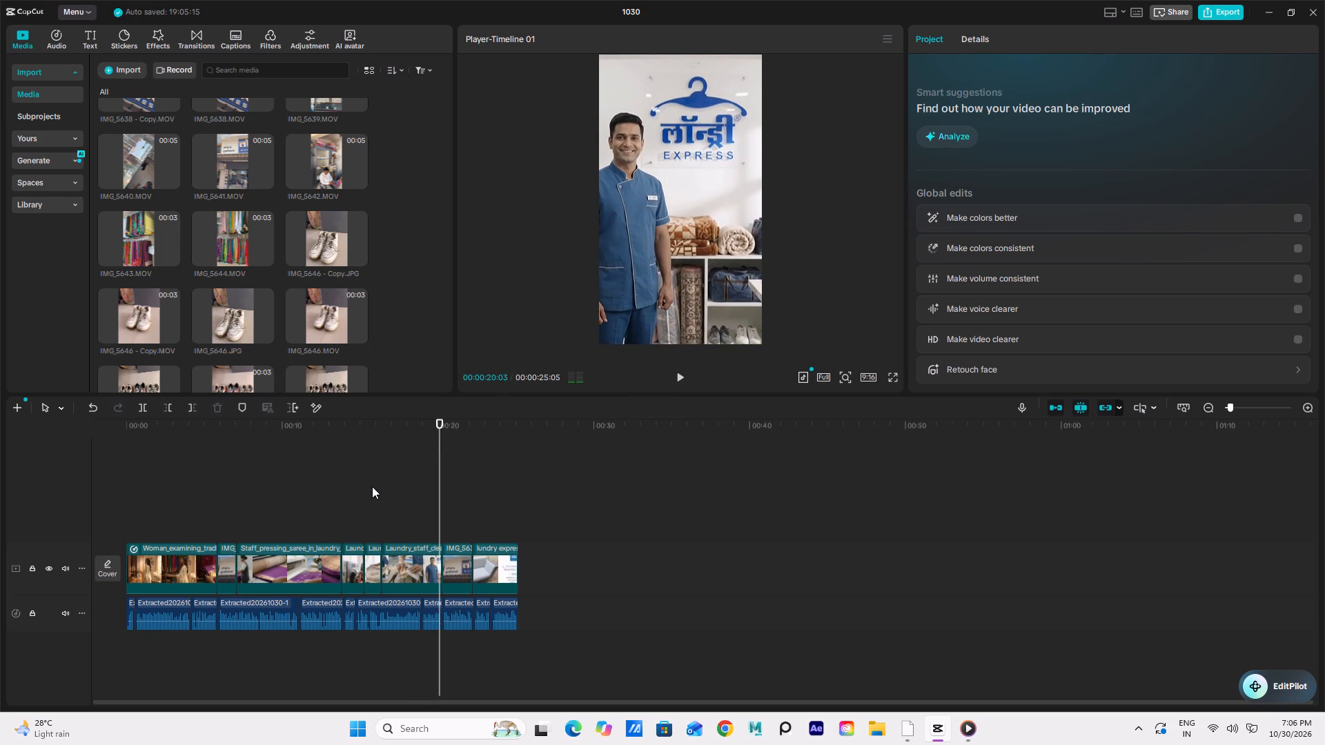
left_click(359, 480)
left_click(342, 480)
left_click(337, 480)
left_click(271, 468)
left_click(253, 468)
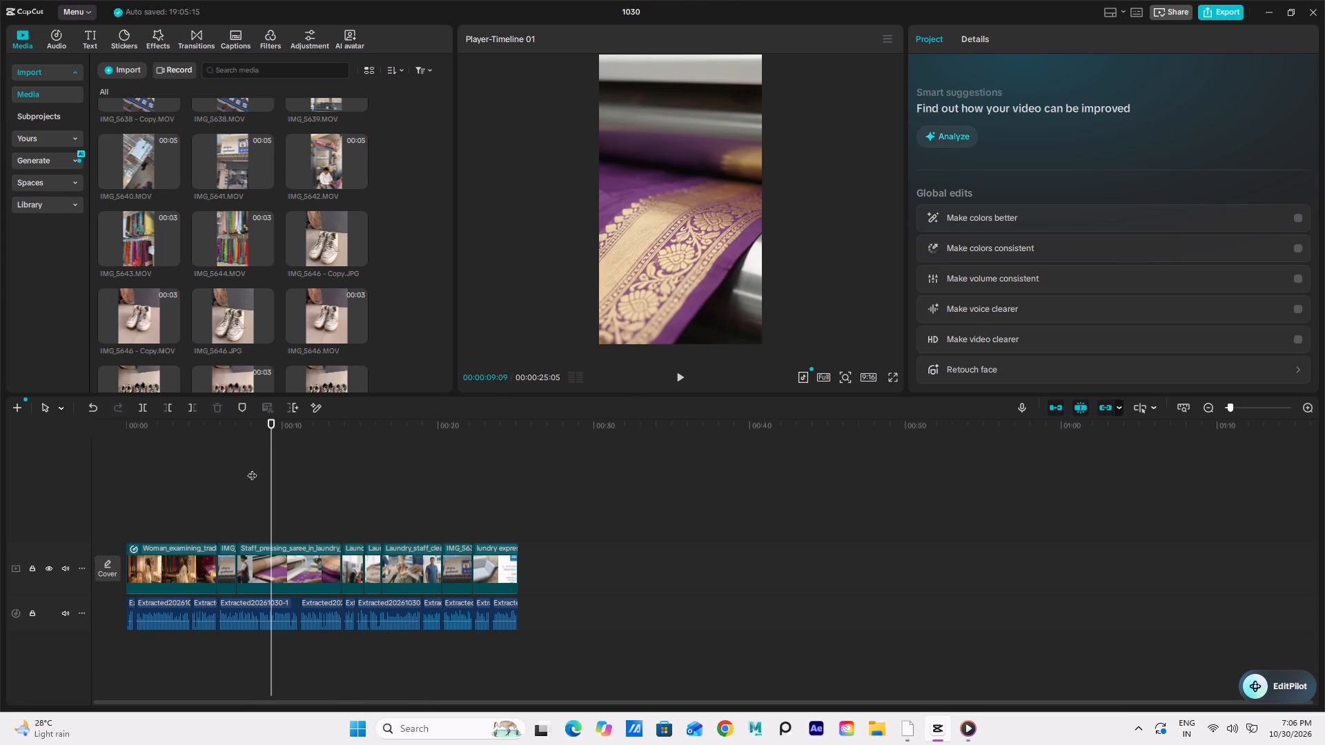
left_click(199, 473)
left_click(221, 480)
key("space")
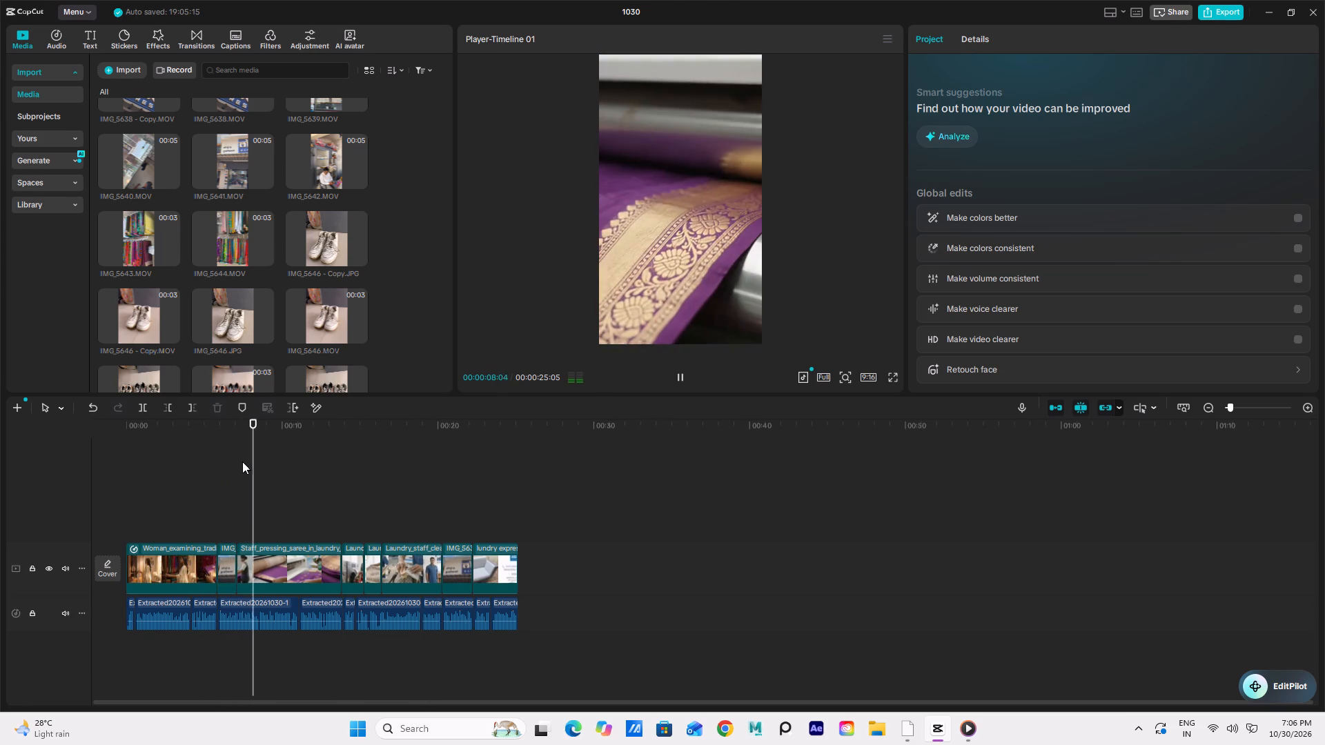
key("space")
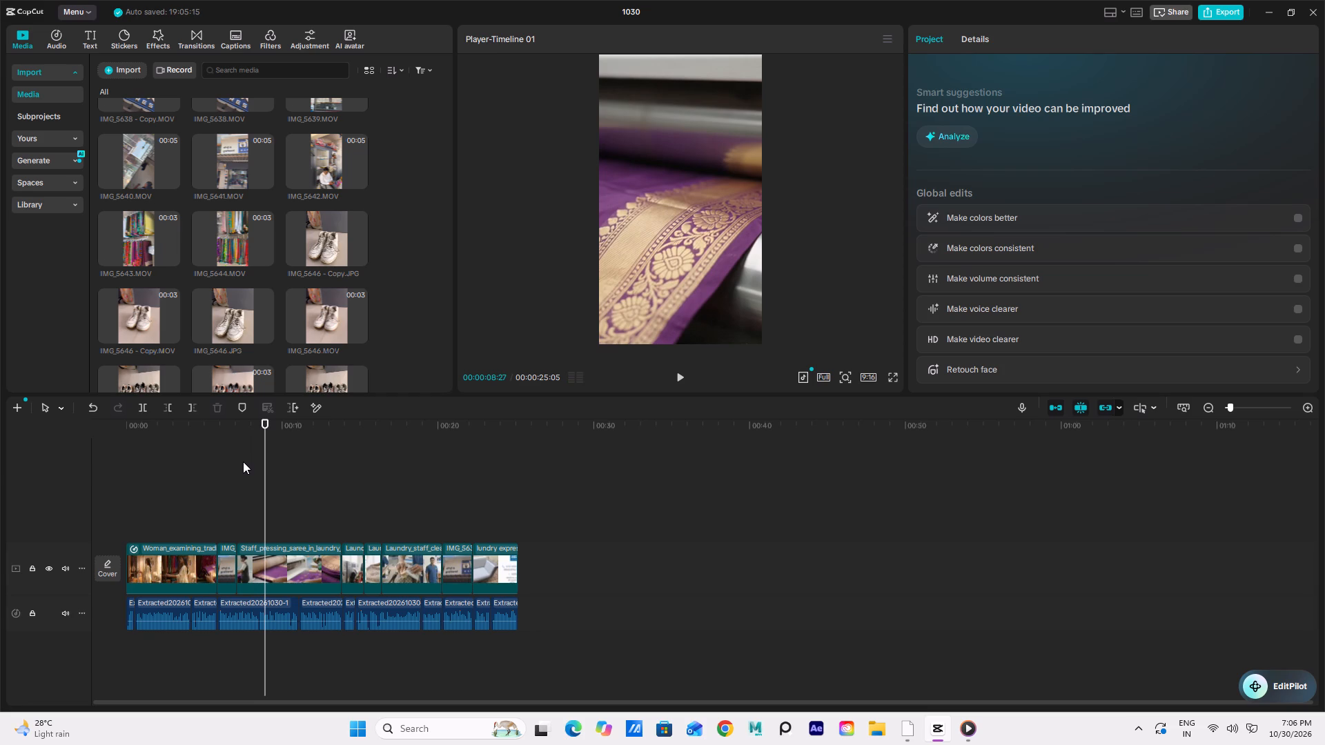
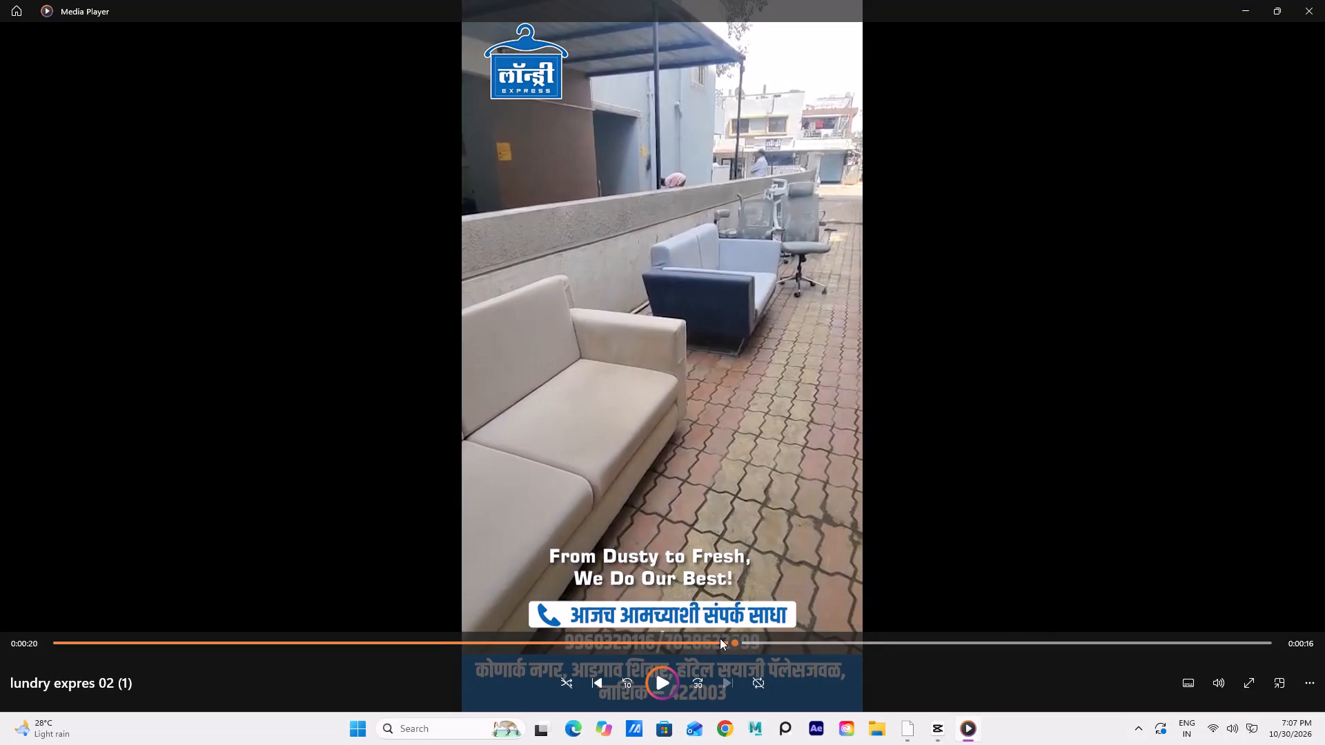
Review the sofa-cleaning shots in the video lundry expres 02 (1) in Media Player, skipping backward from about 0:00:20 towards its beginning.
left_click(651, 634)
left_click(598, 623)
left_click(513, 606)
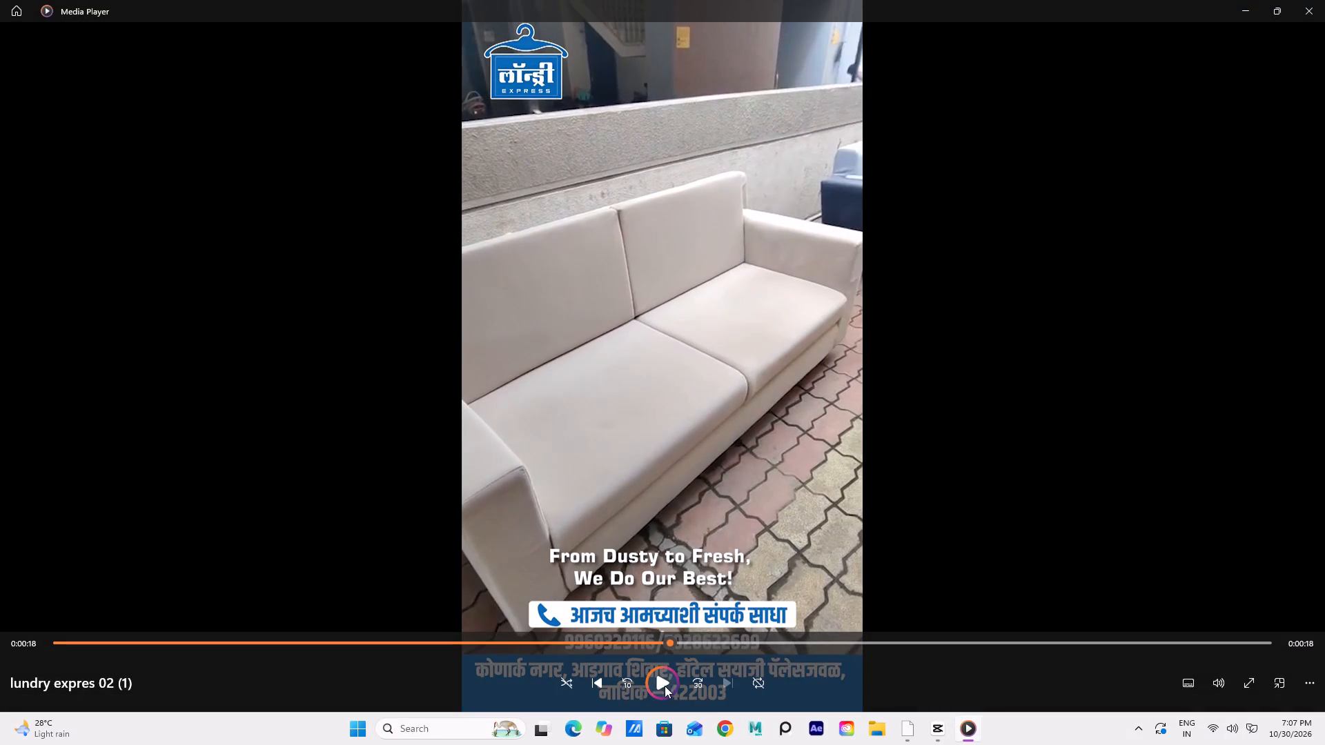
left_click(660, 683)
left_click(565, 638)
left_click(512, 629)
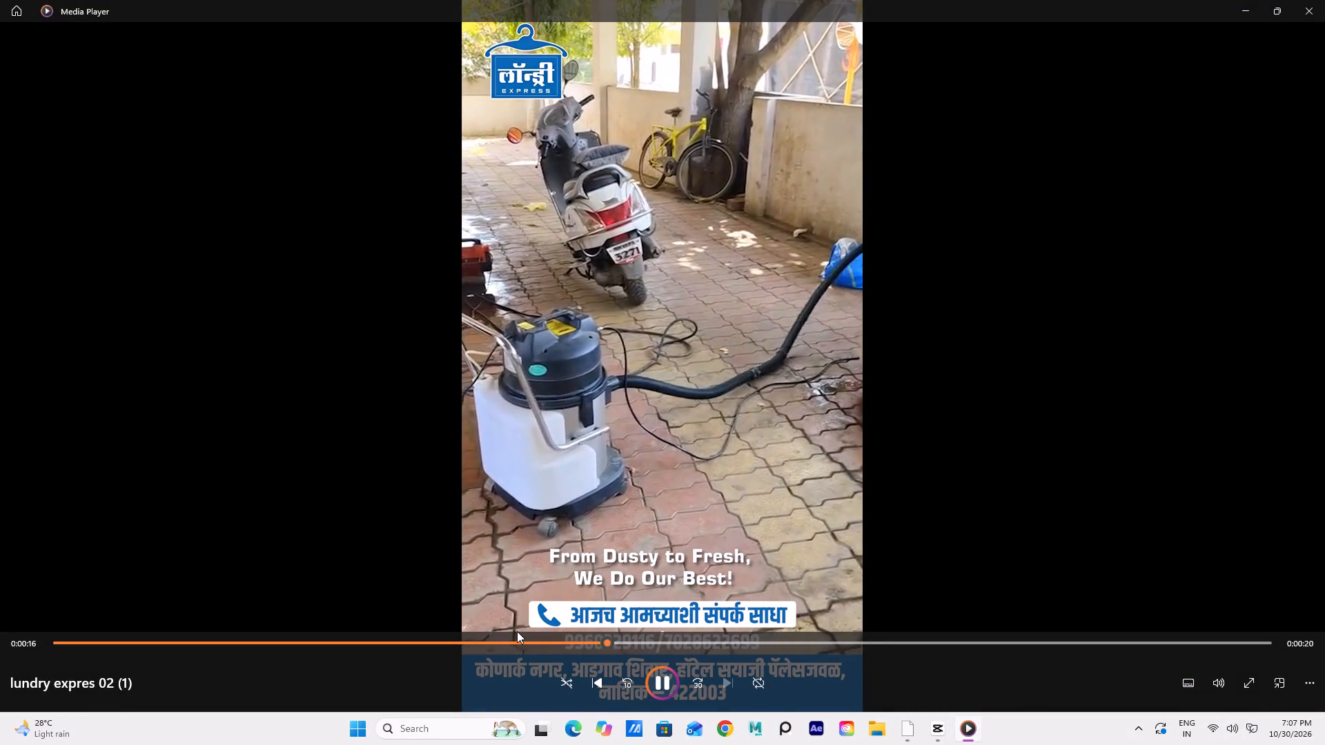
left_click(538, 648)
left_click(452, 655)
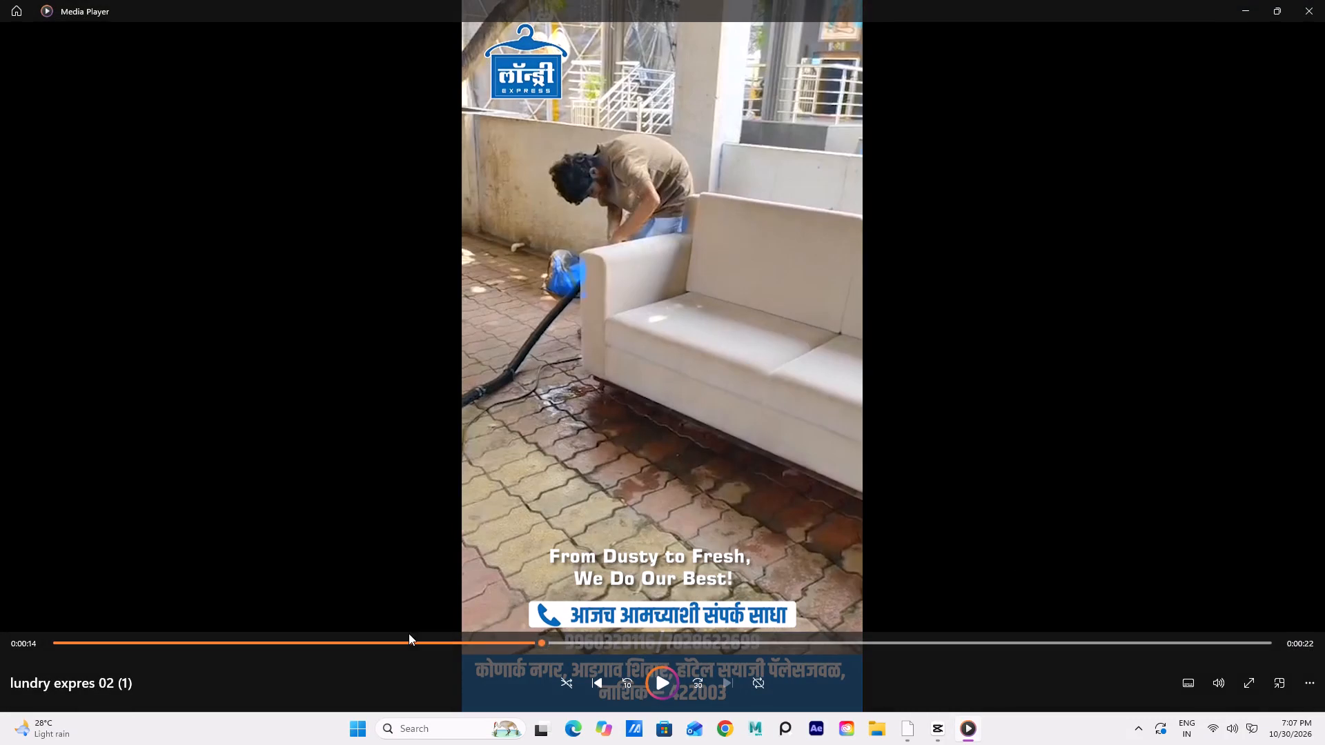
left_click(409, 633)
left_click(231, 632)
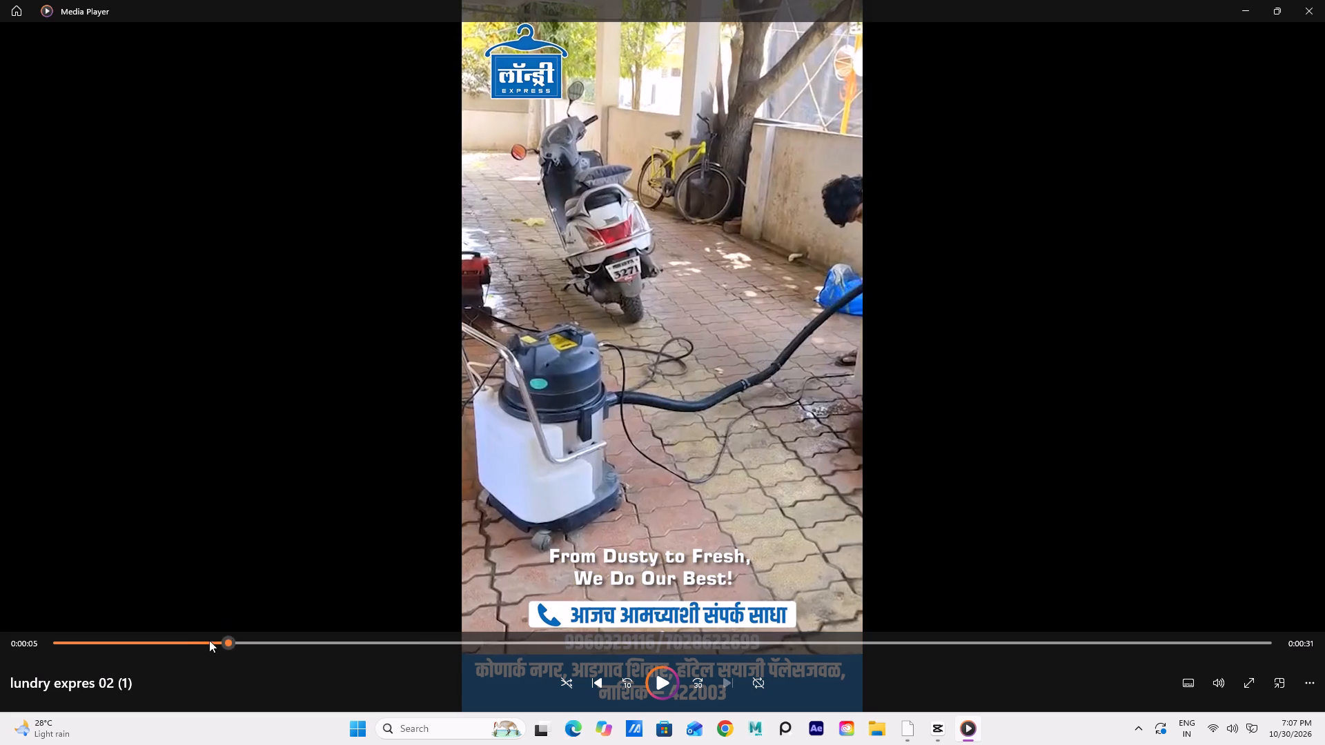
left_click(99, 621)
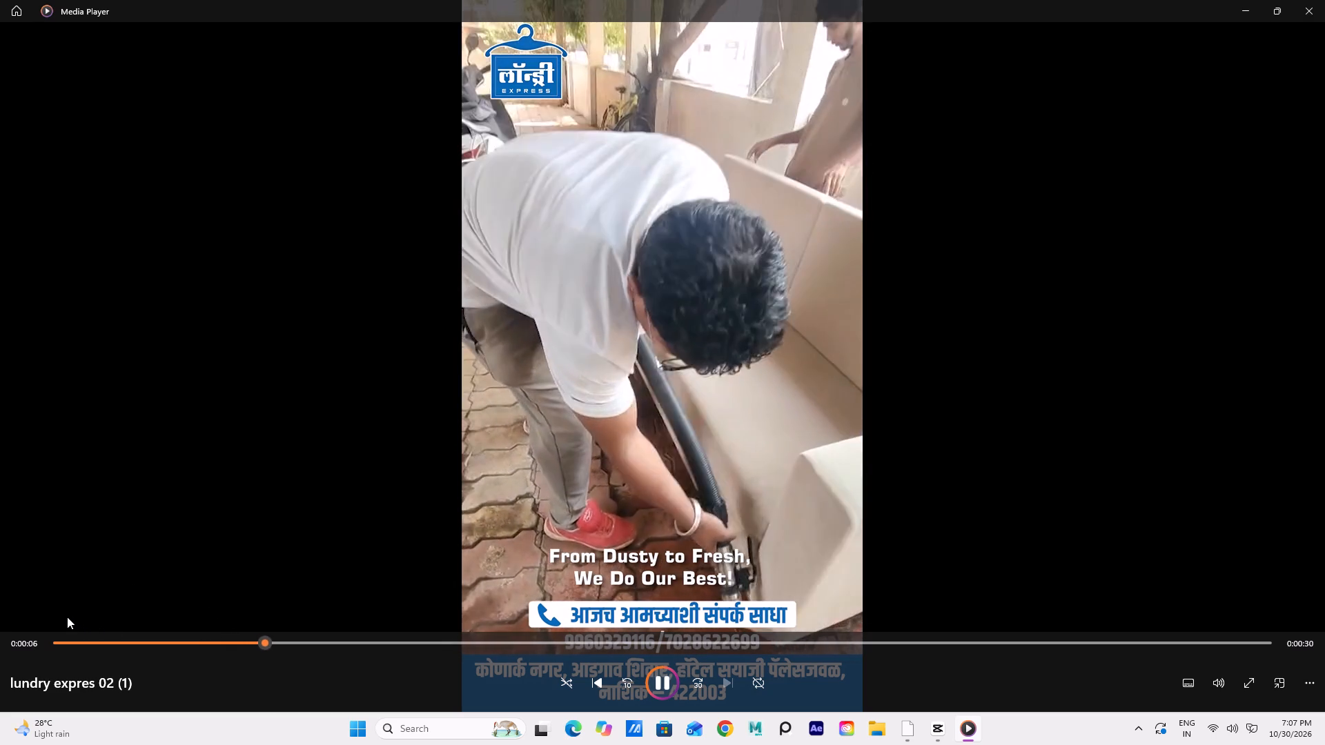
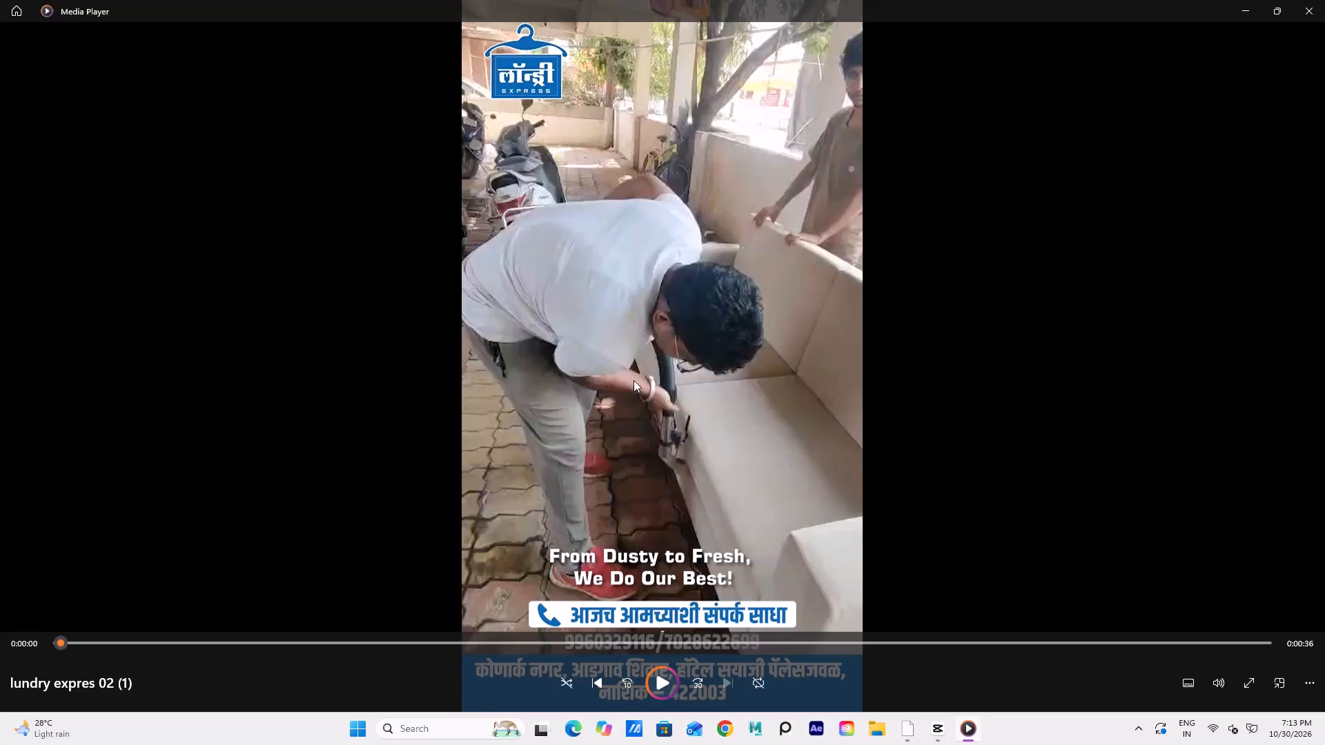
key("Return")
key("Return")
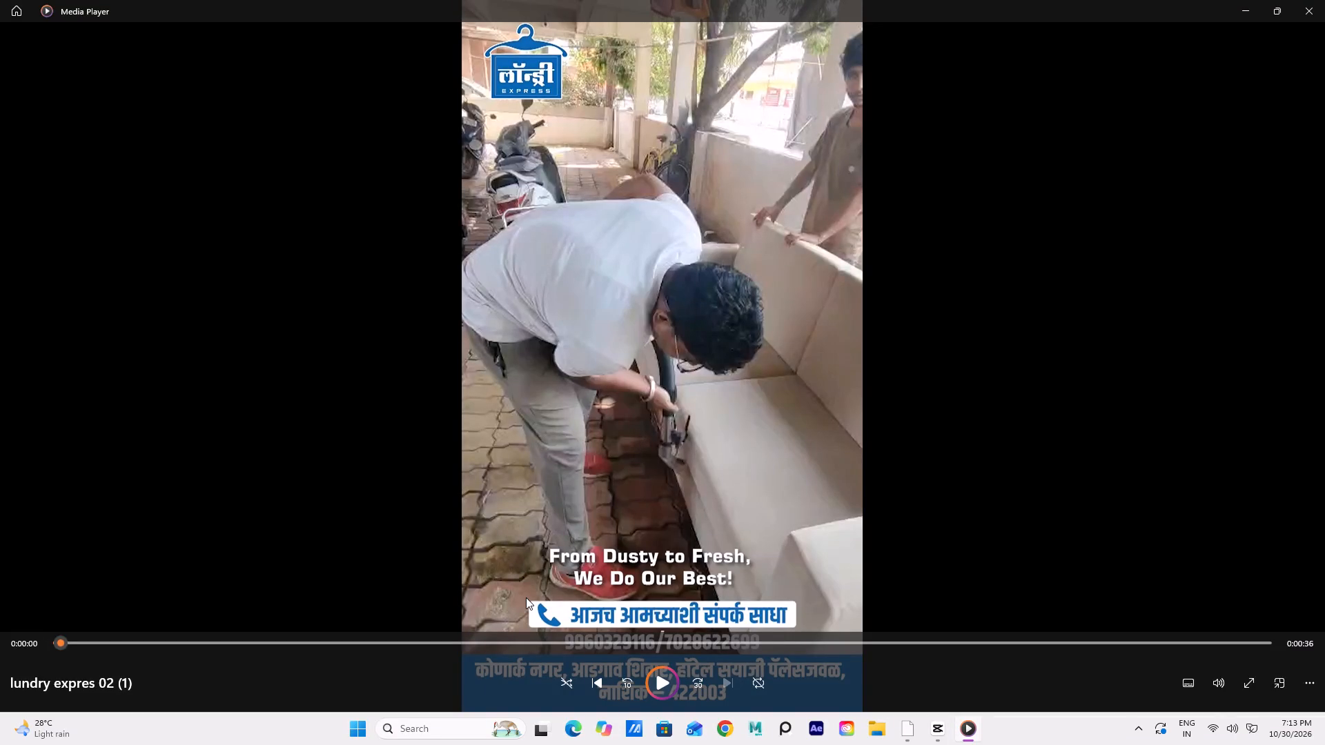
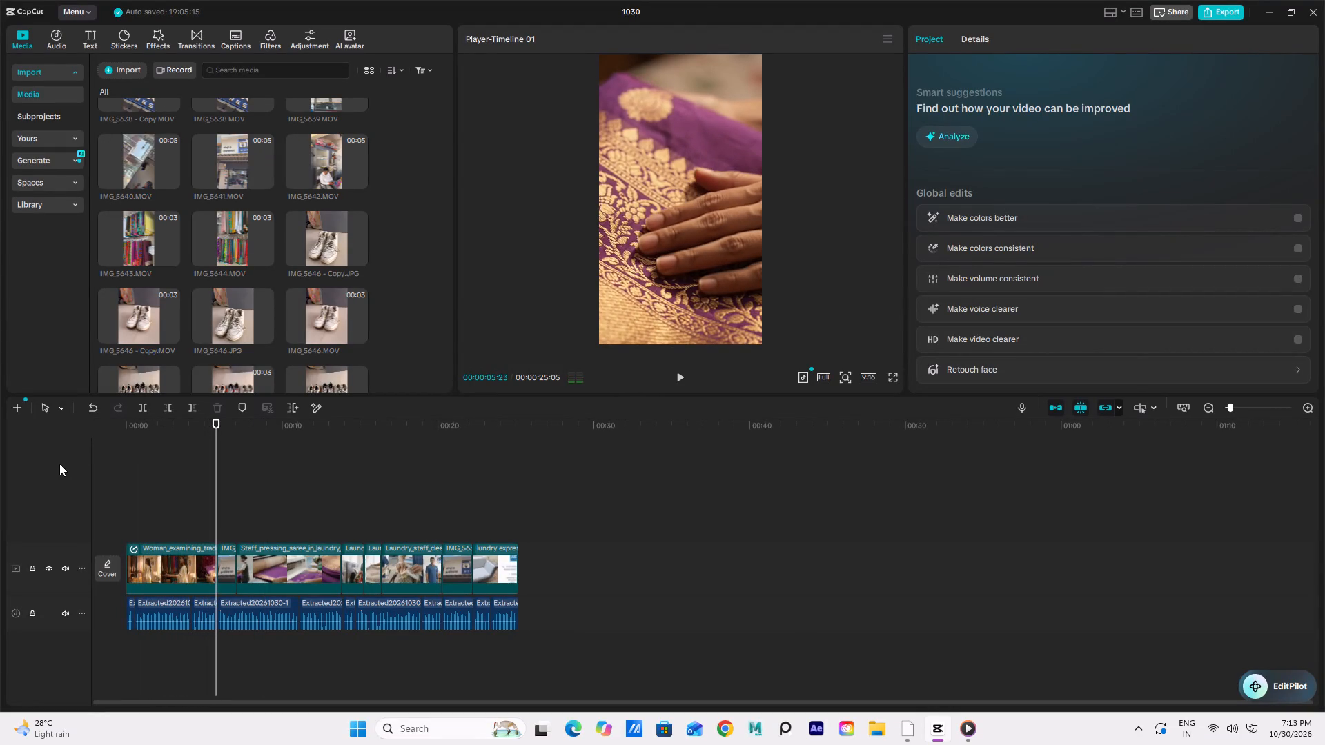
Play the opening saree shot to find the cut point and split the Woman_examining clip at 00:00:04:05.
key("space")
key("space")
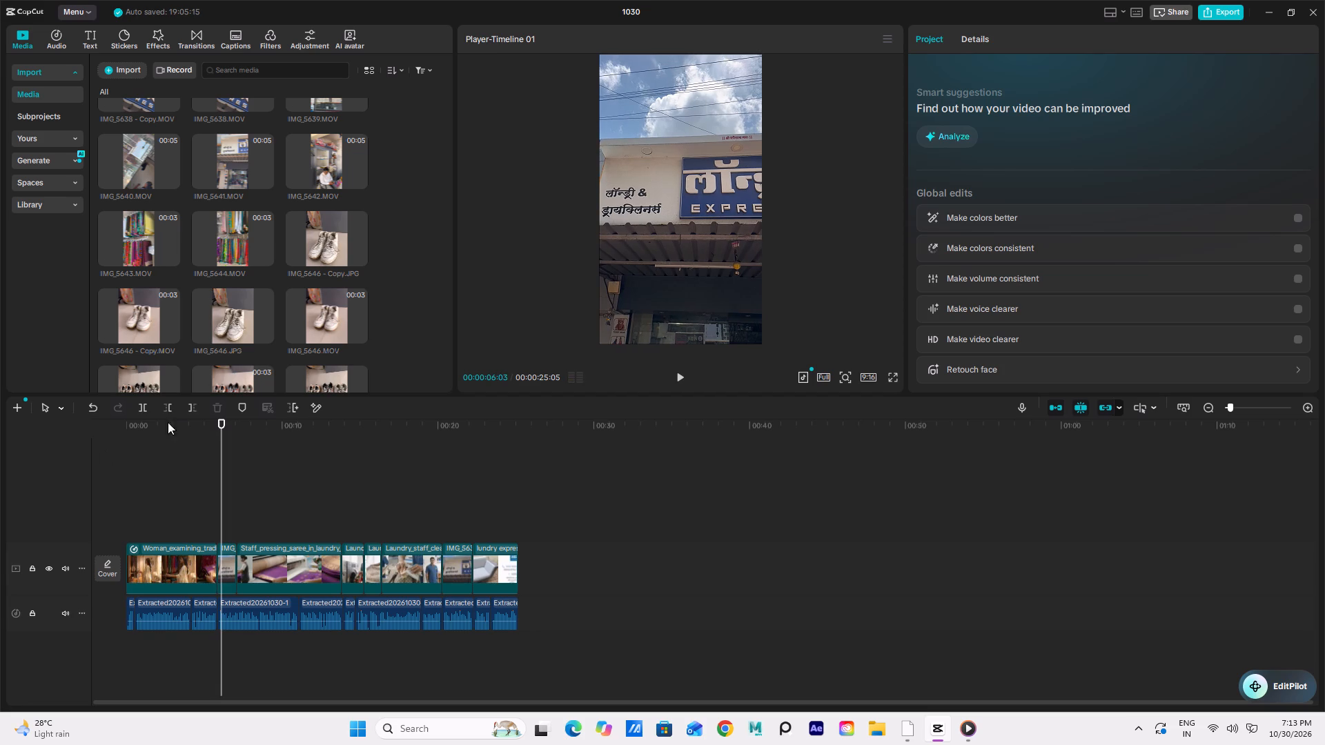
left_click_drag(215, 423, 175, 437)
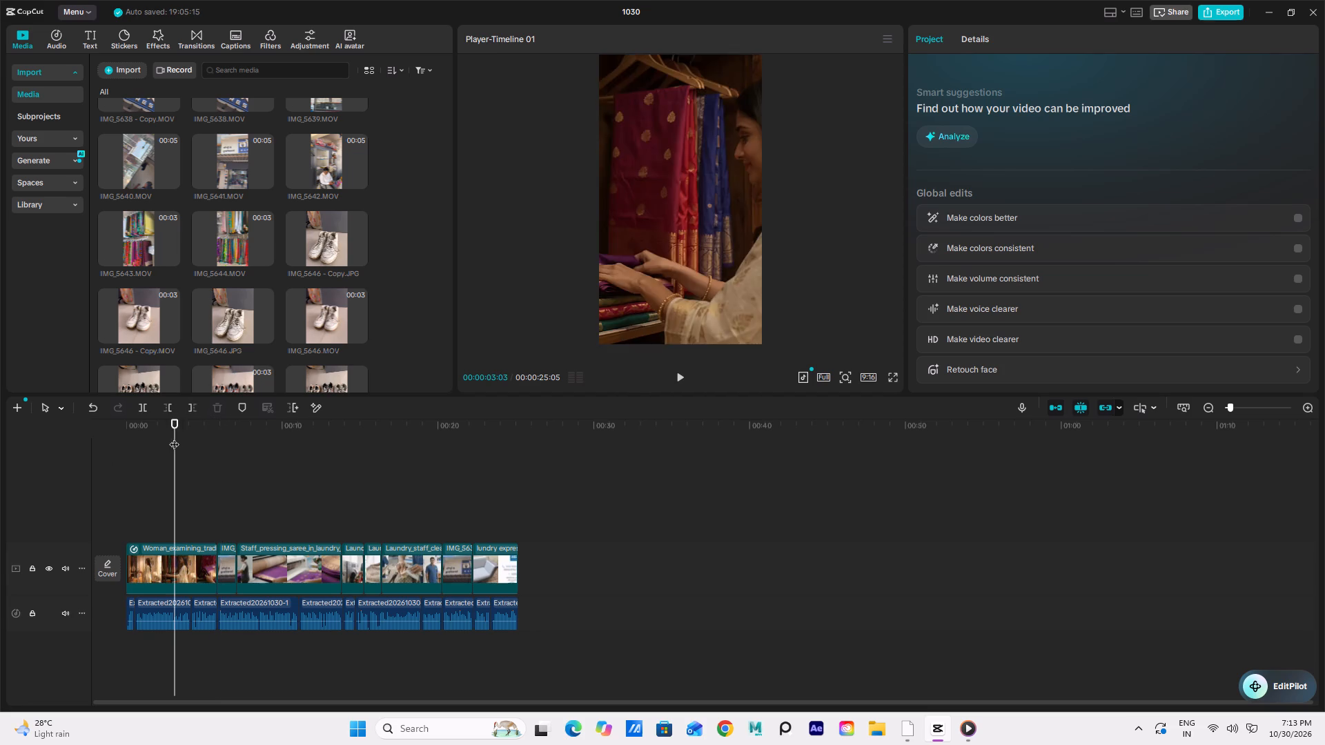
left_click_drag(165, 438, 155, 444)
key("space")
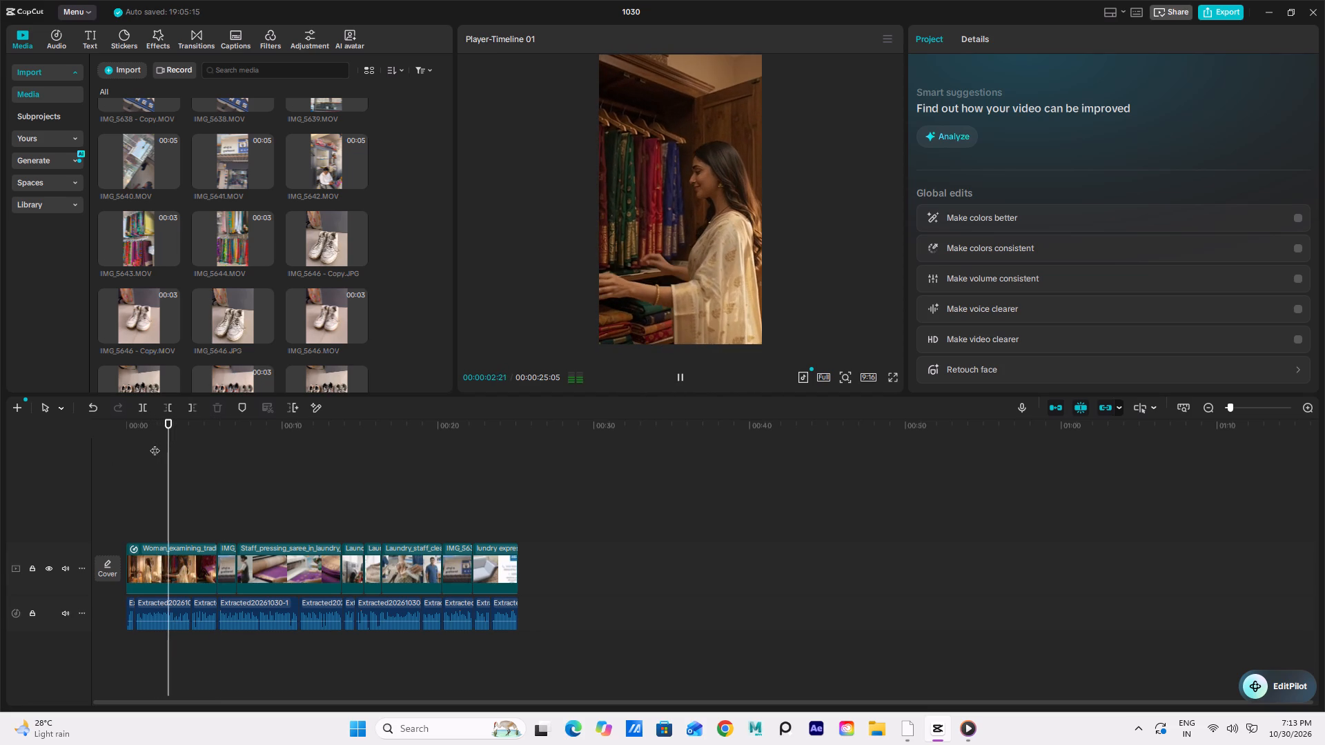
key("space")
key("space")
key("space")
key("space")
key("space")
key("space")
key("space")
key("space")
key("space")
key("space")
key("space")
key("space")
key("space")
key("space")
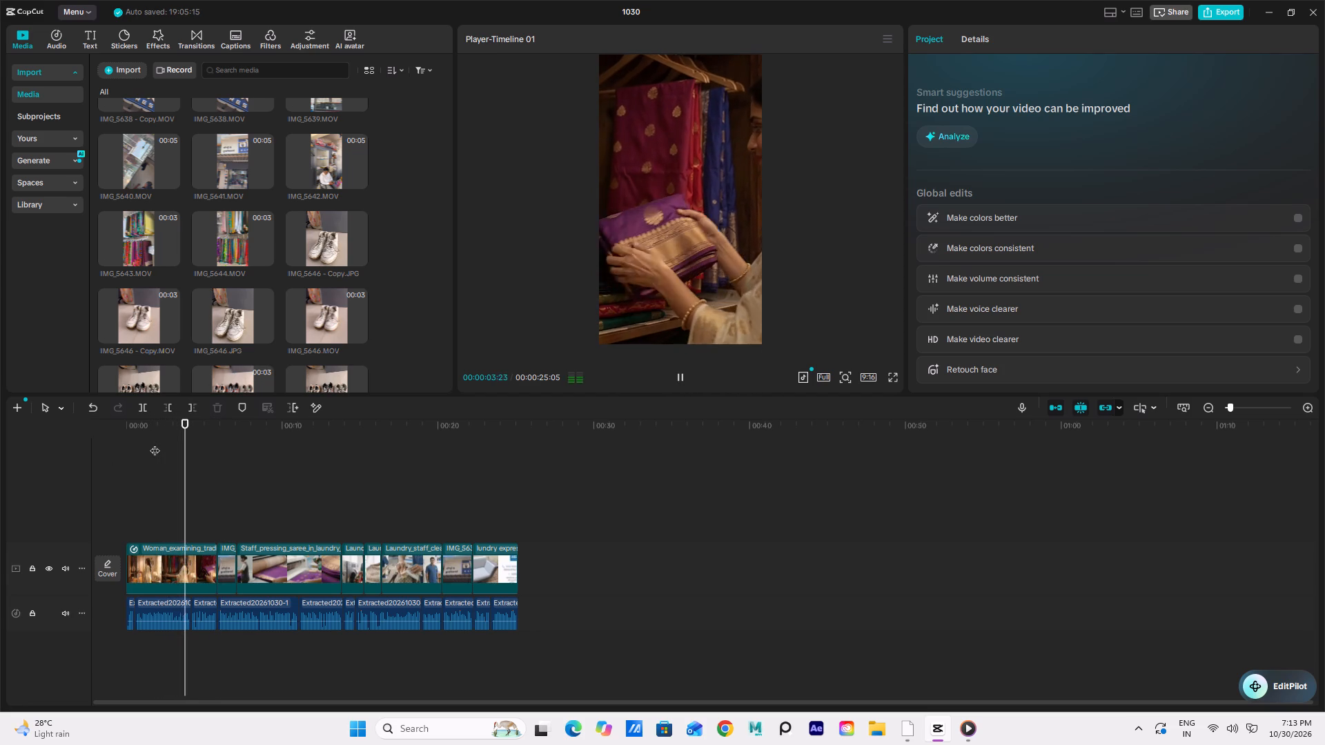
key("space")
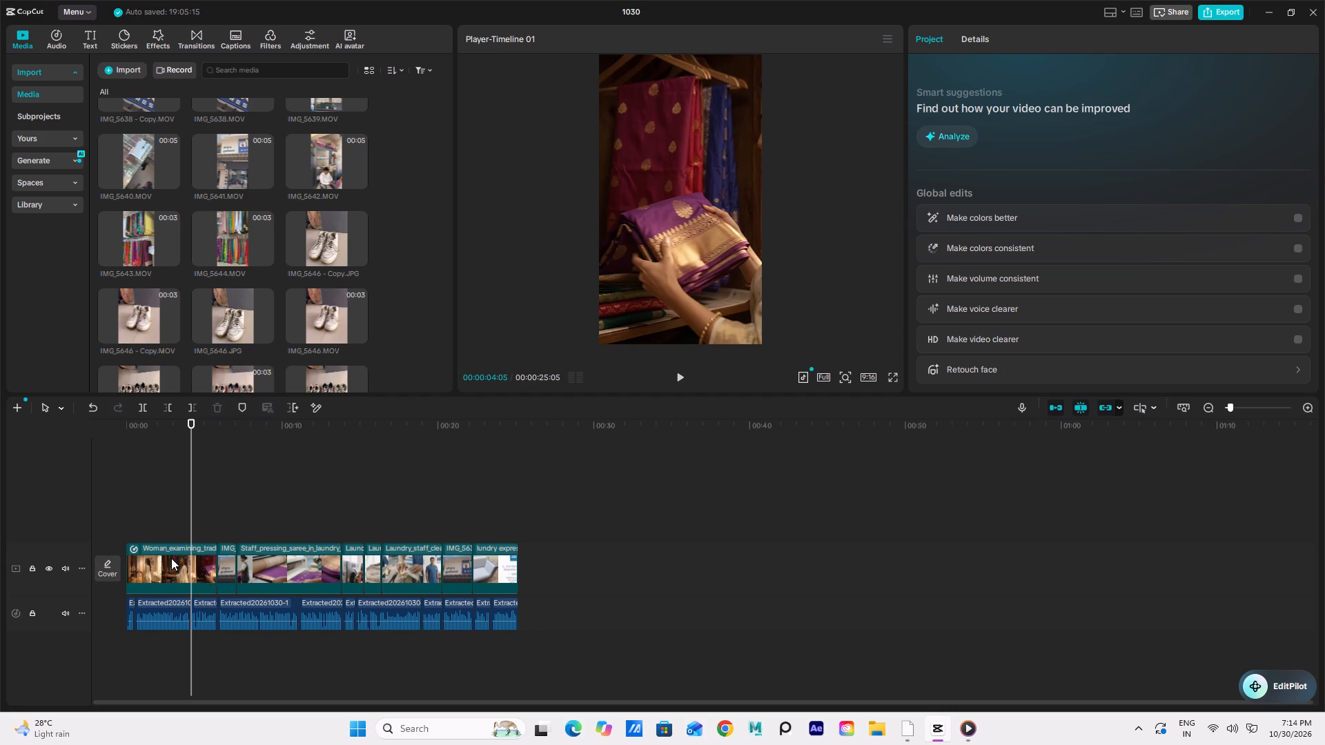
left_click(171, 557)
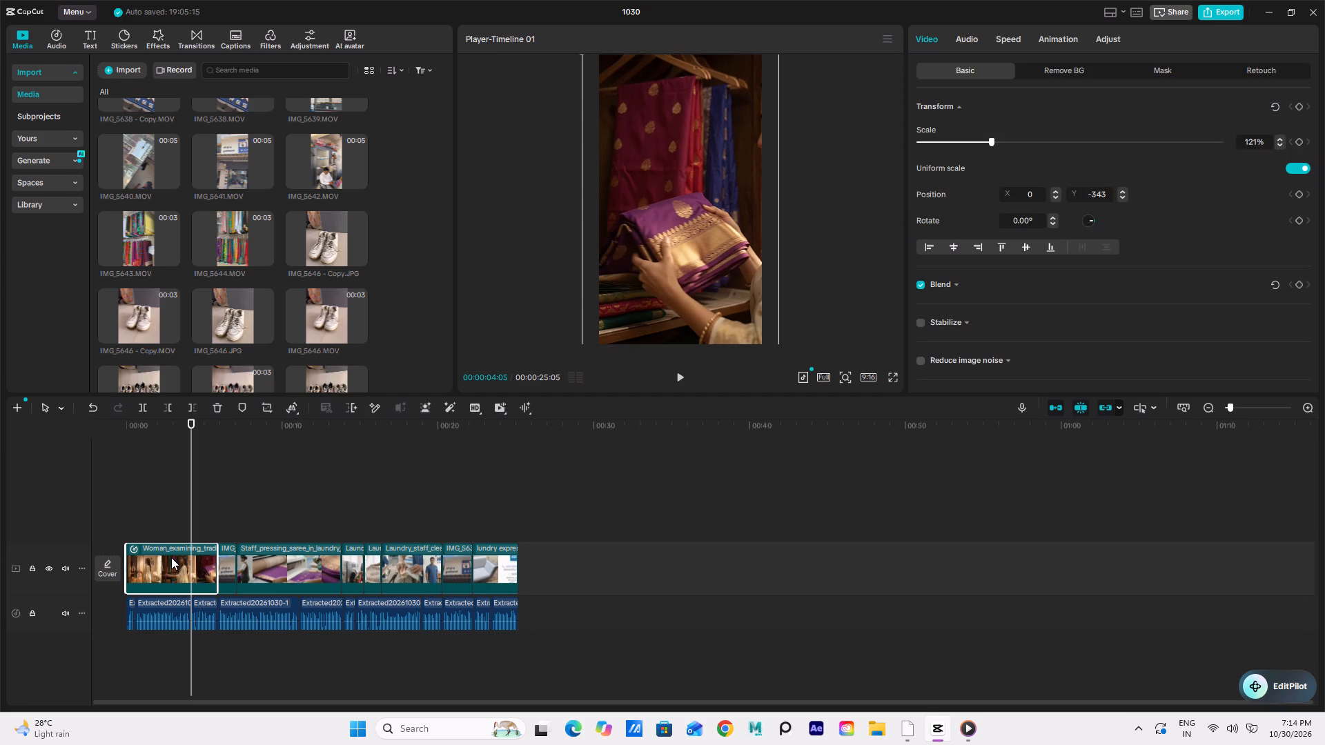
key("ctrl+b")
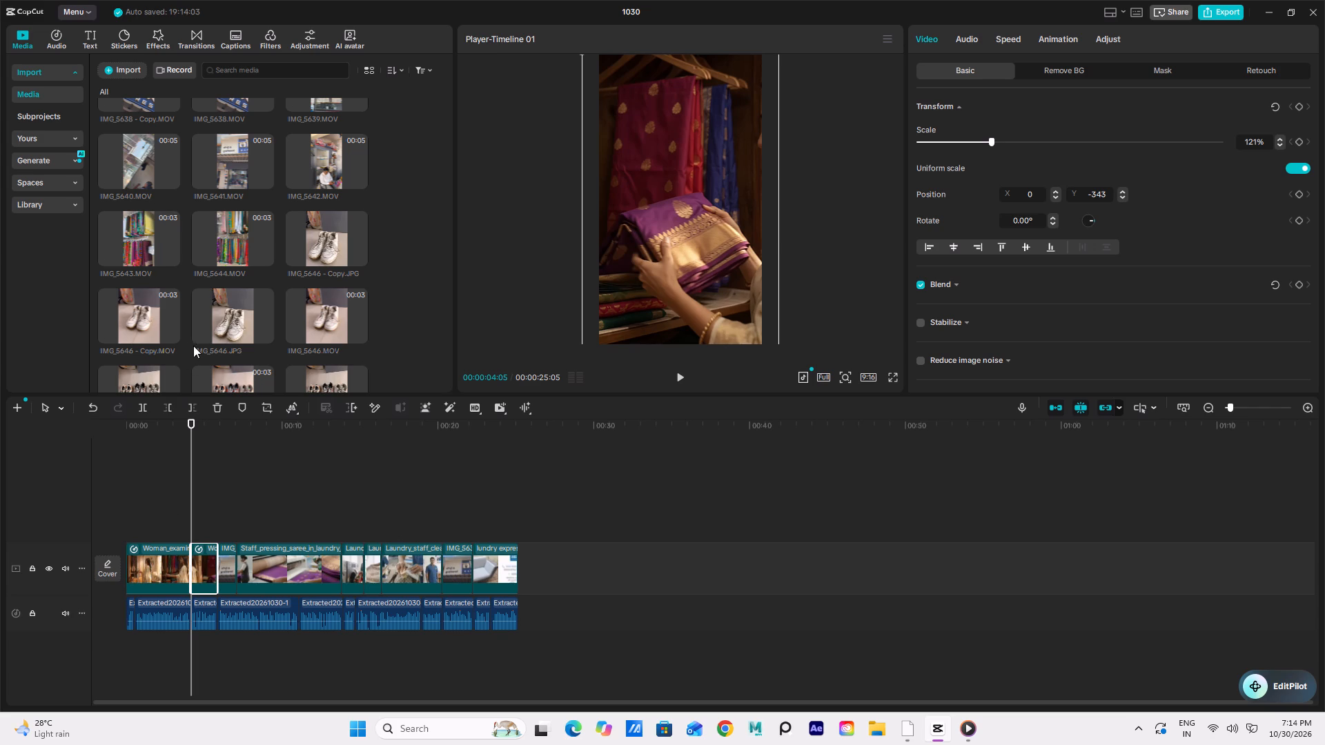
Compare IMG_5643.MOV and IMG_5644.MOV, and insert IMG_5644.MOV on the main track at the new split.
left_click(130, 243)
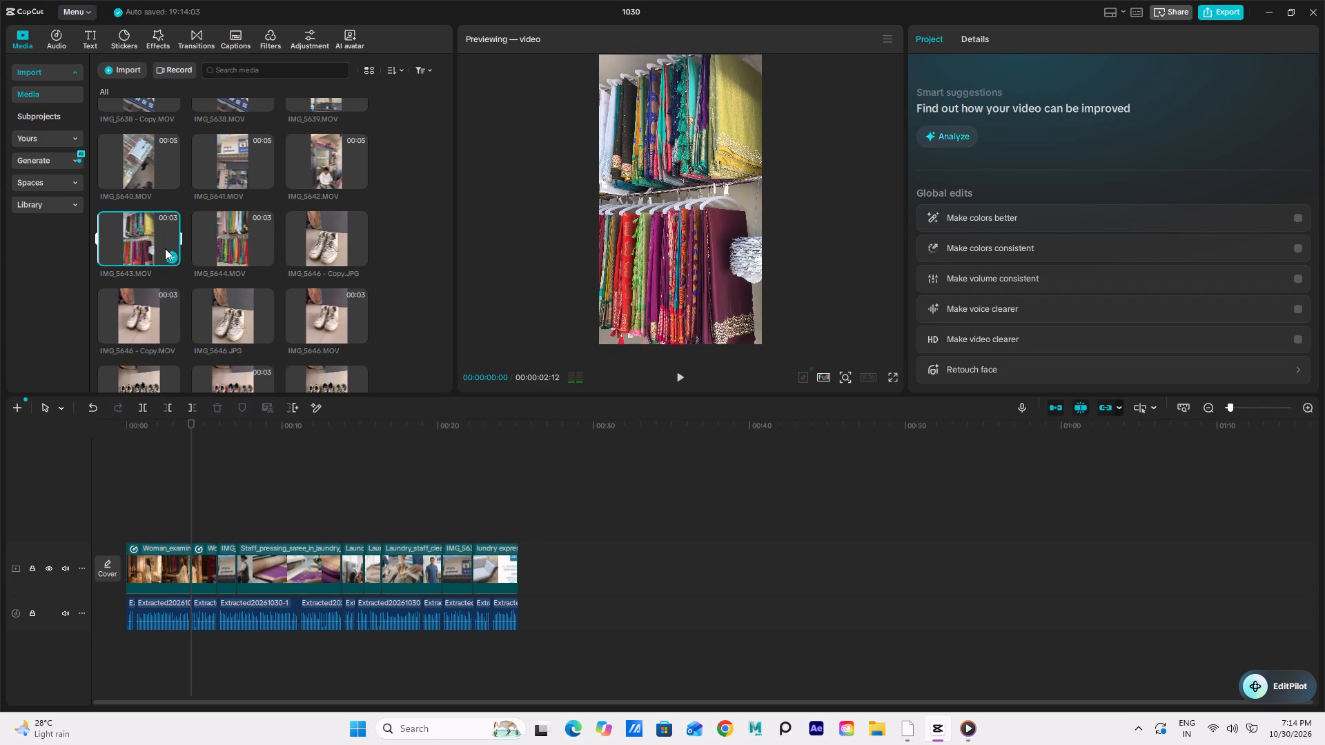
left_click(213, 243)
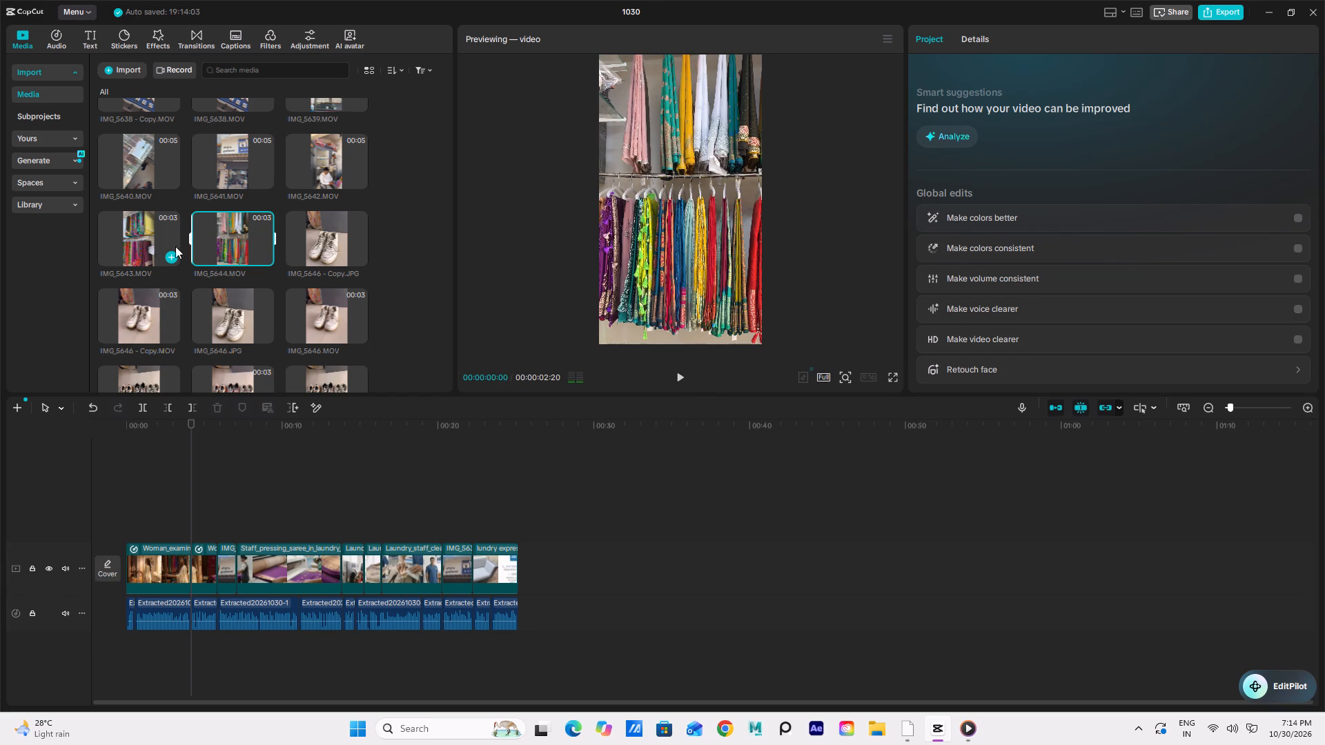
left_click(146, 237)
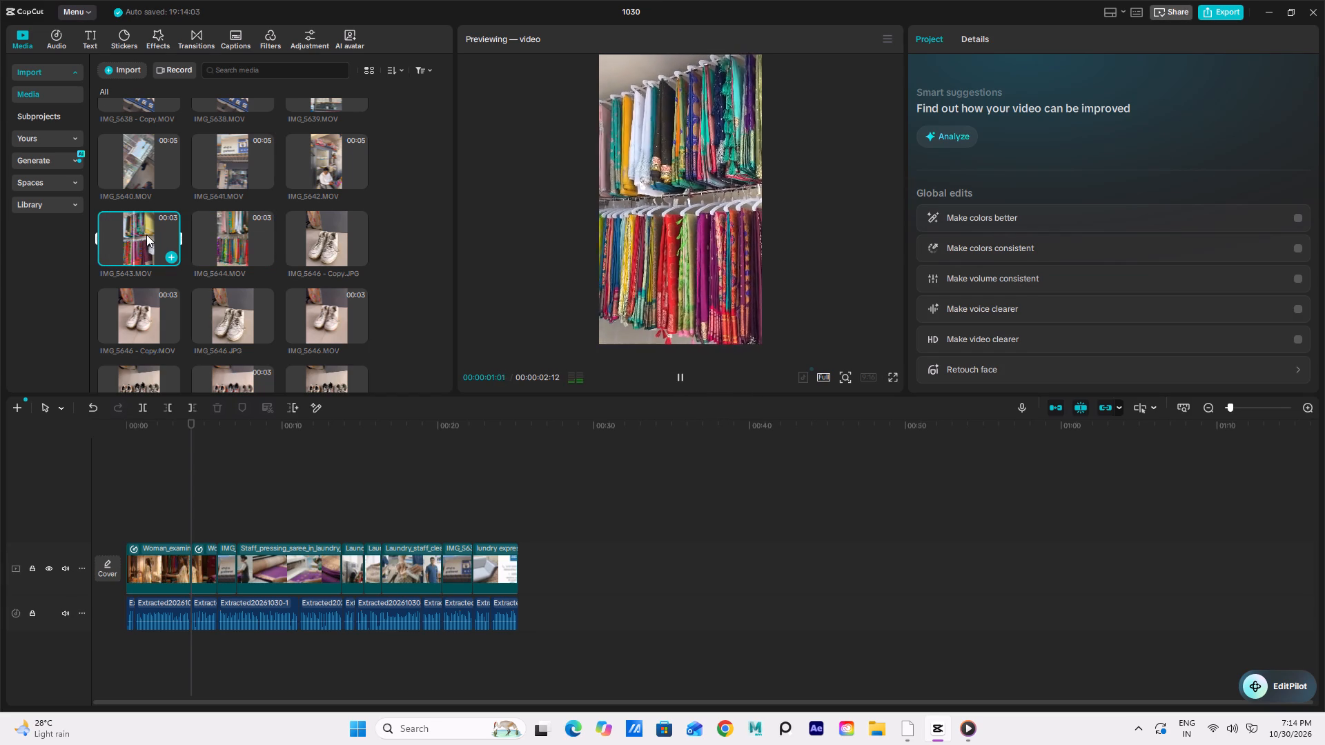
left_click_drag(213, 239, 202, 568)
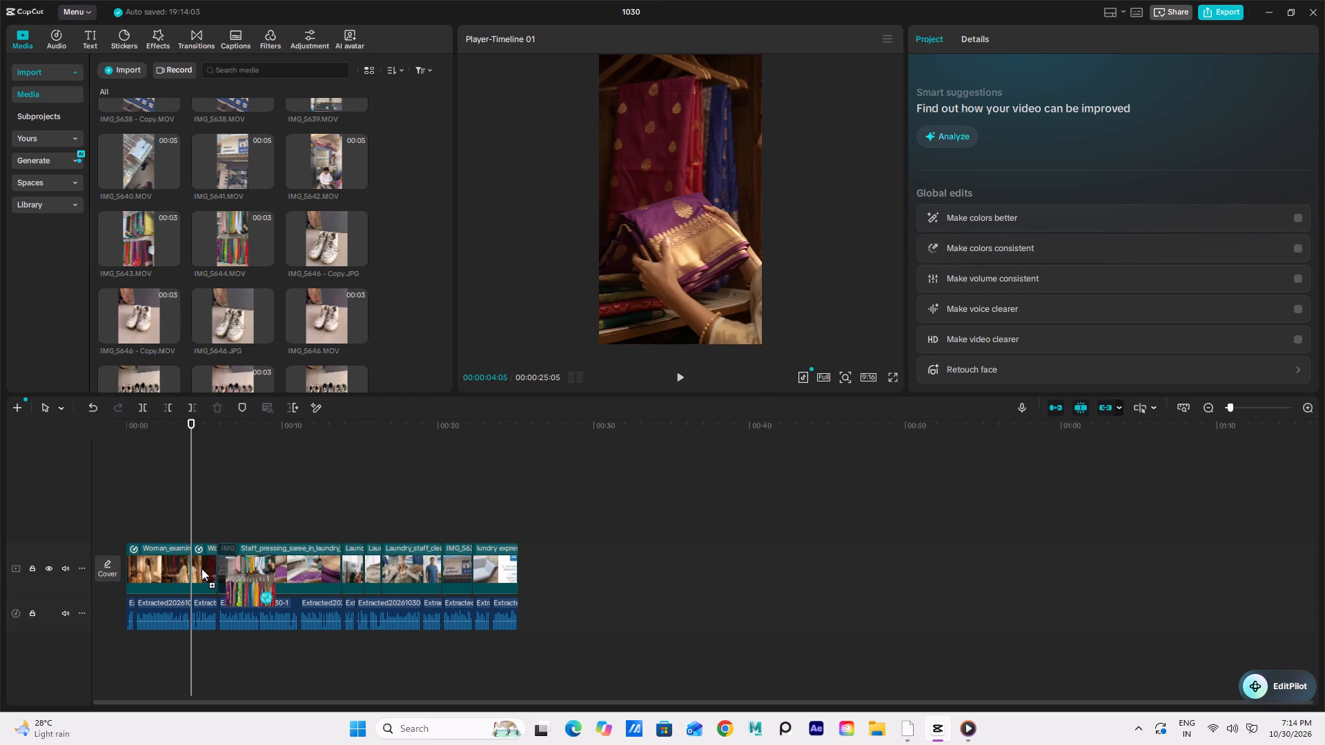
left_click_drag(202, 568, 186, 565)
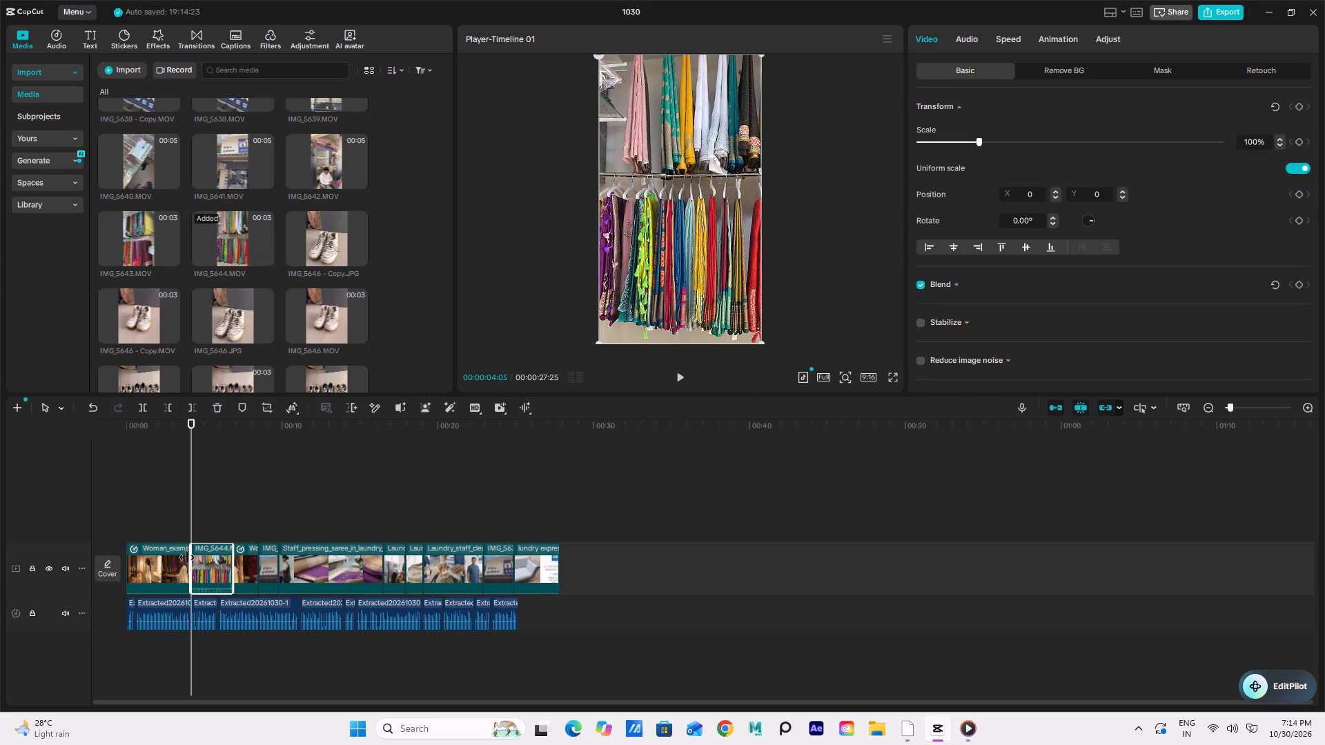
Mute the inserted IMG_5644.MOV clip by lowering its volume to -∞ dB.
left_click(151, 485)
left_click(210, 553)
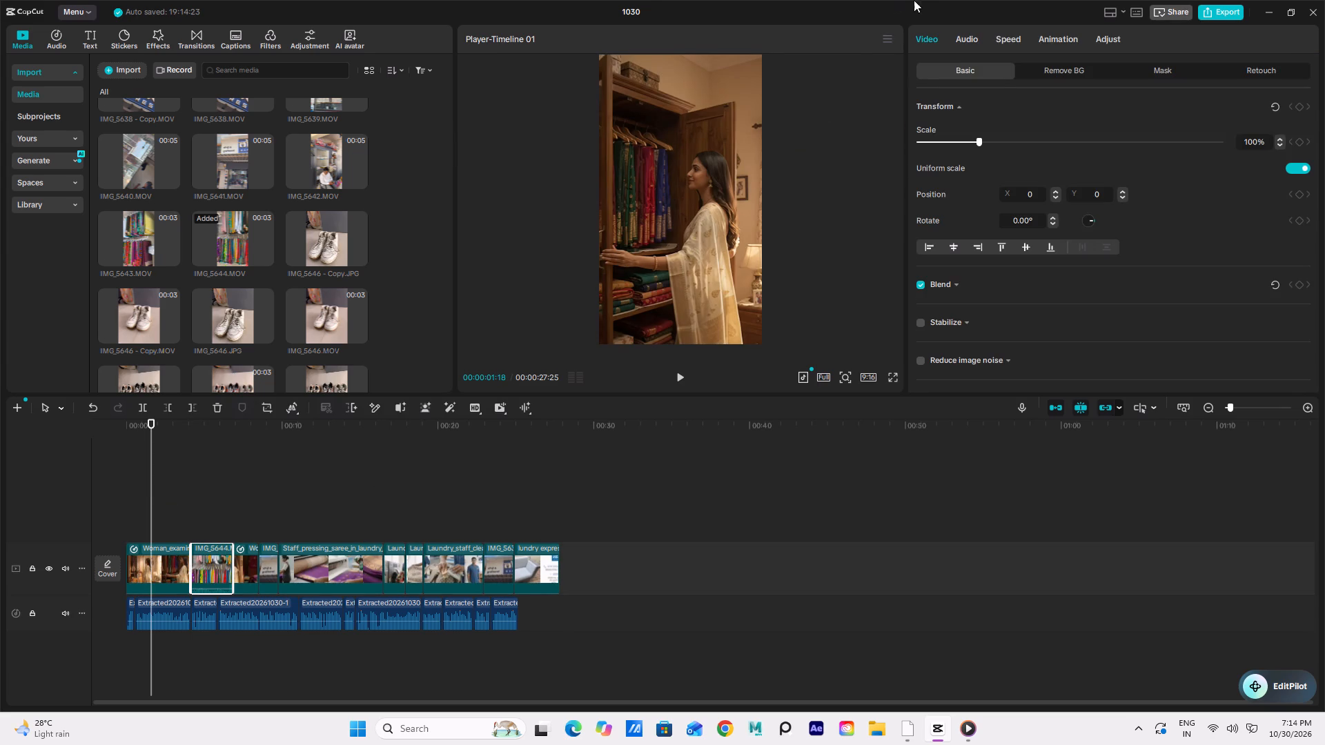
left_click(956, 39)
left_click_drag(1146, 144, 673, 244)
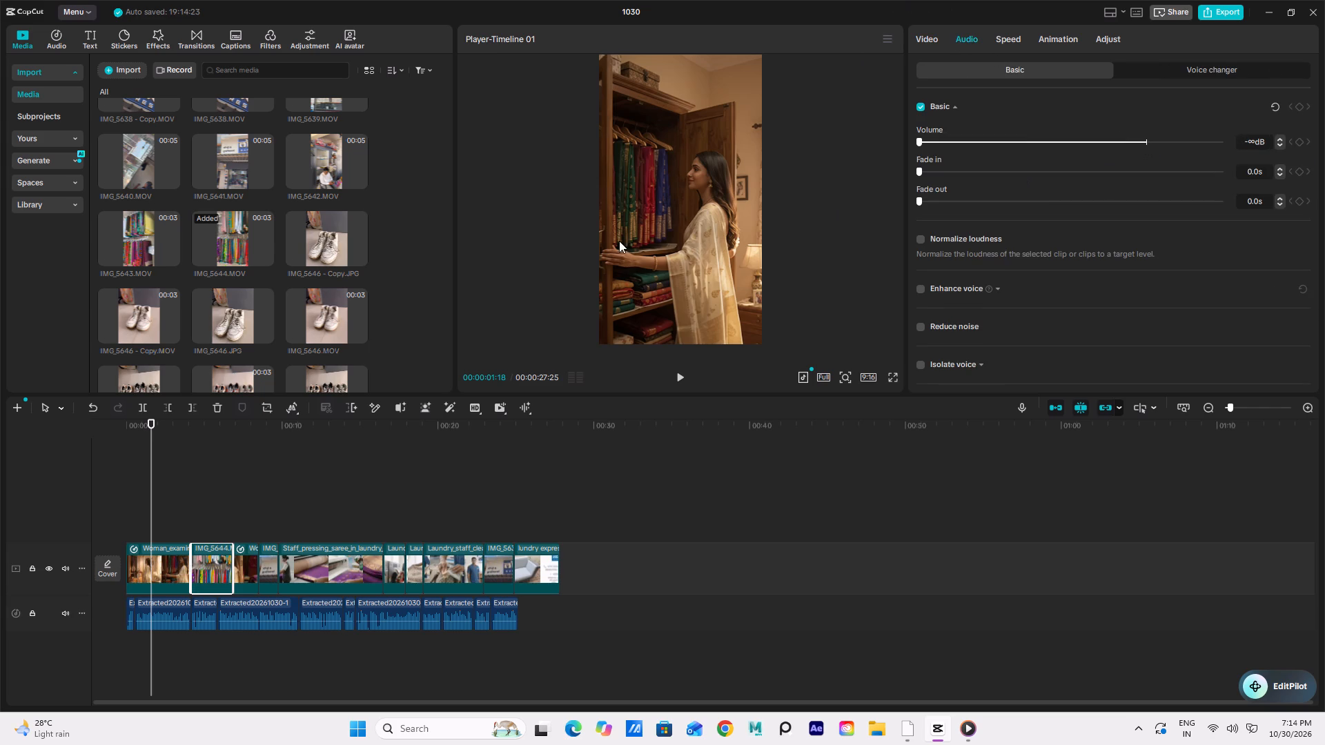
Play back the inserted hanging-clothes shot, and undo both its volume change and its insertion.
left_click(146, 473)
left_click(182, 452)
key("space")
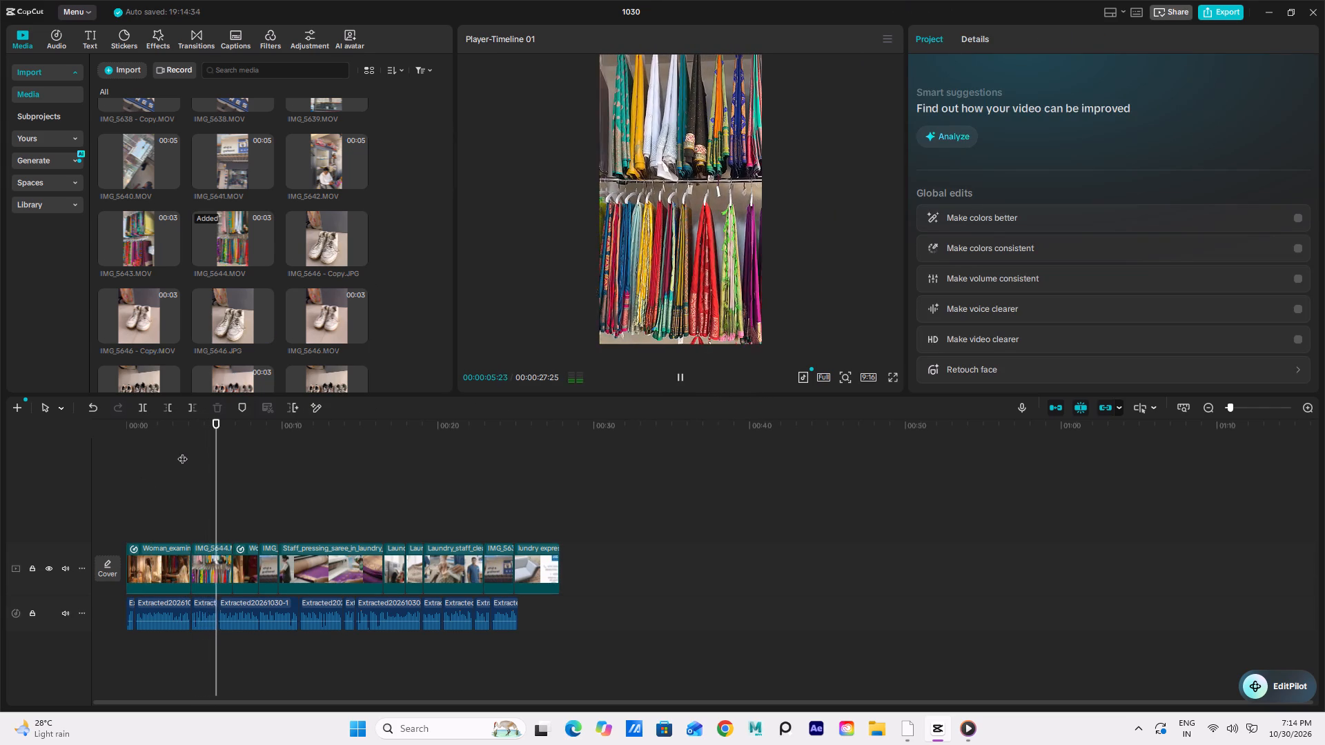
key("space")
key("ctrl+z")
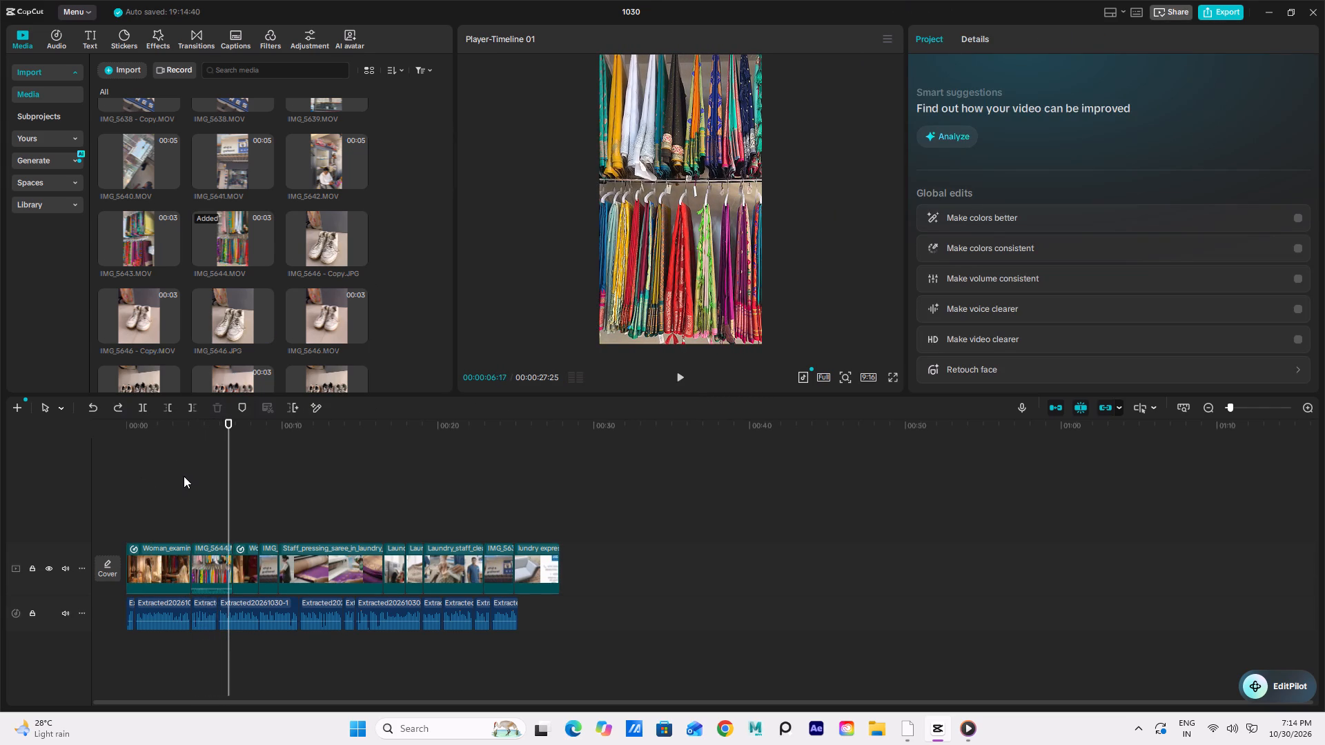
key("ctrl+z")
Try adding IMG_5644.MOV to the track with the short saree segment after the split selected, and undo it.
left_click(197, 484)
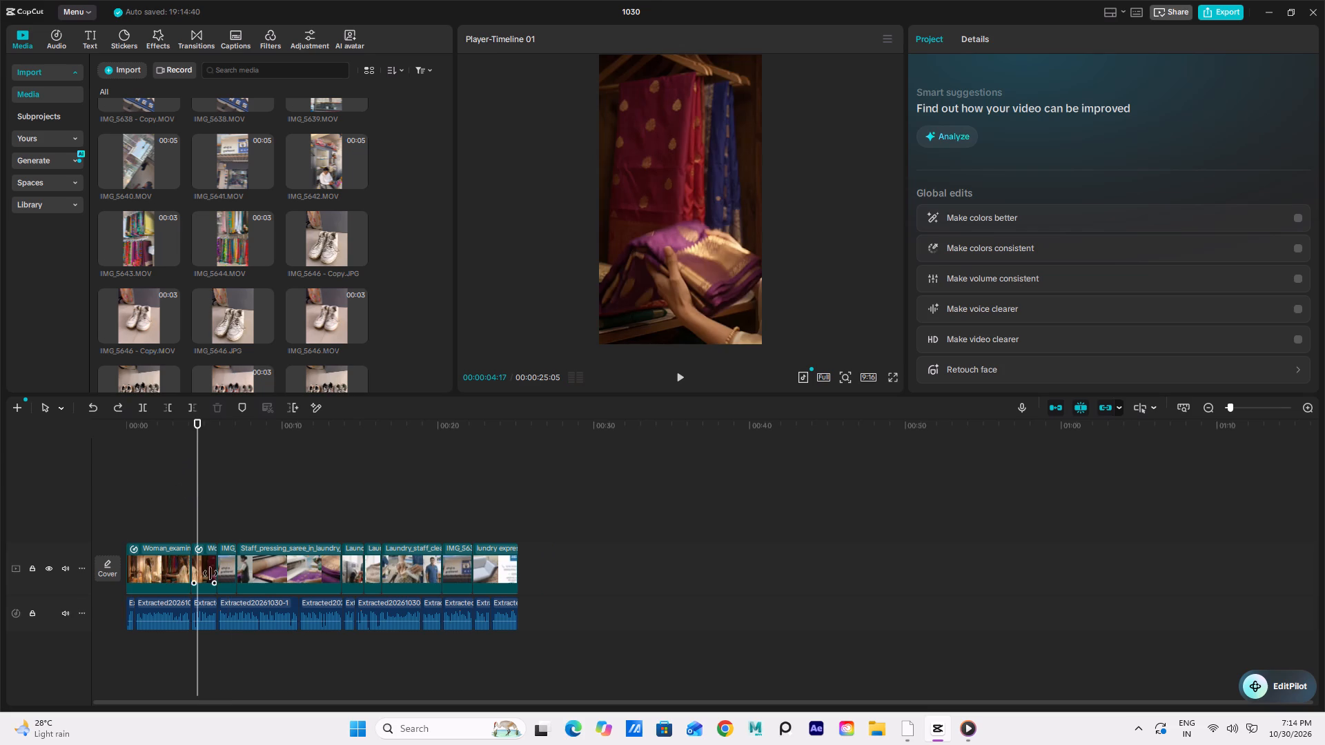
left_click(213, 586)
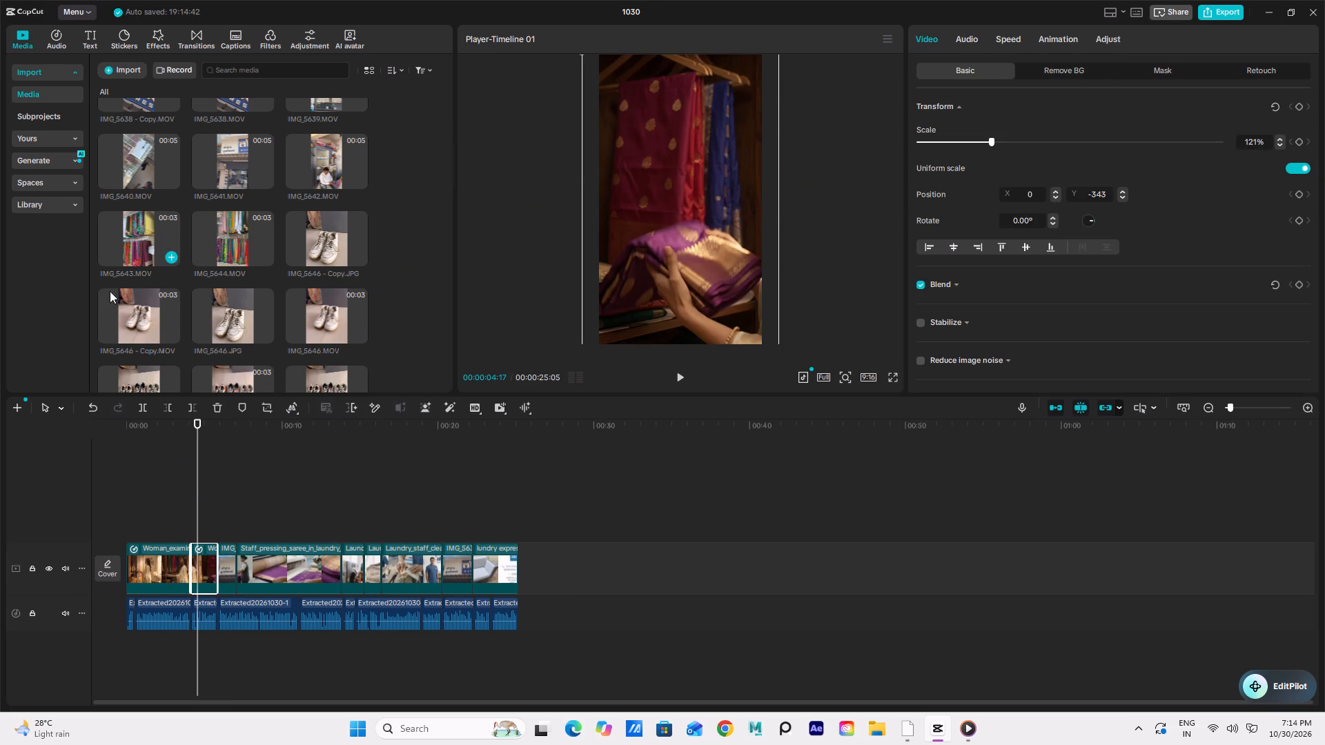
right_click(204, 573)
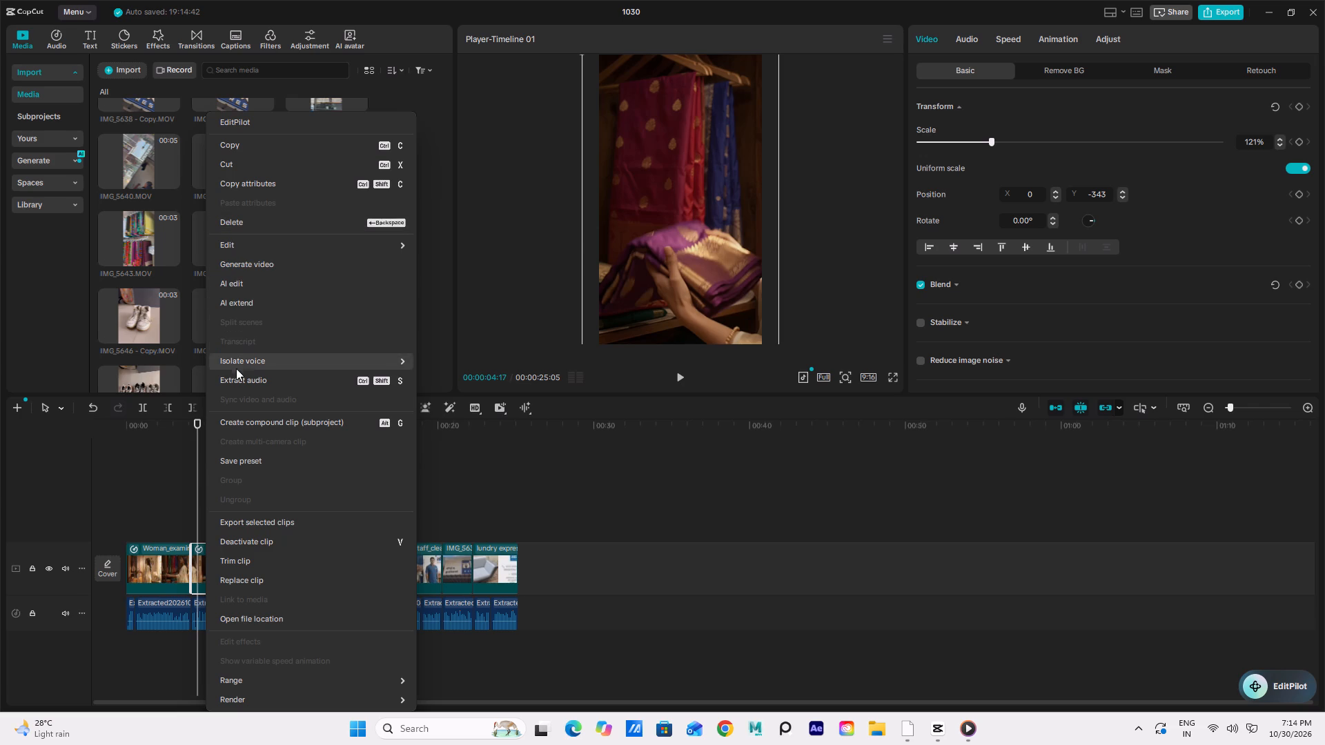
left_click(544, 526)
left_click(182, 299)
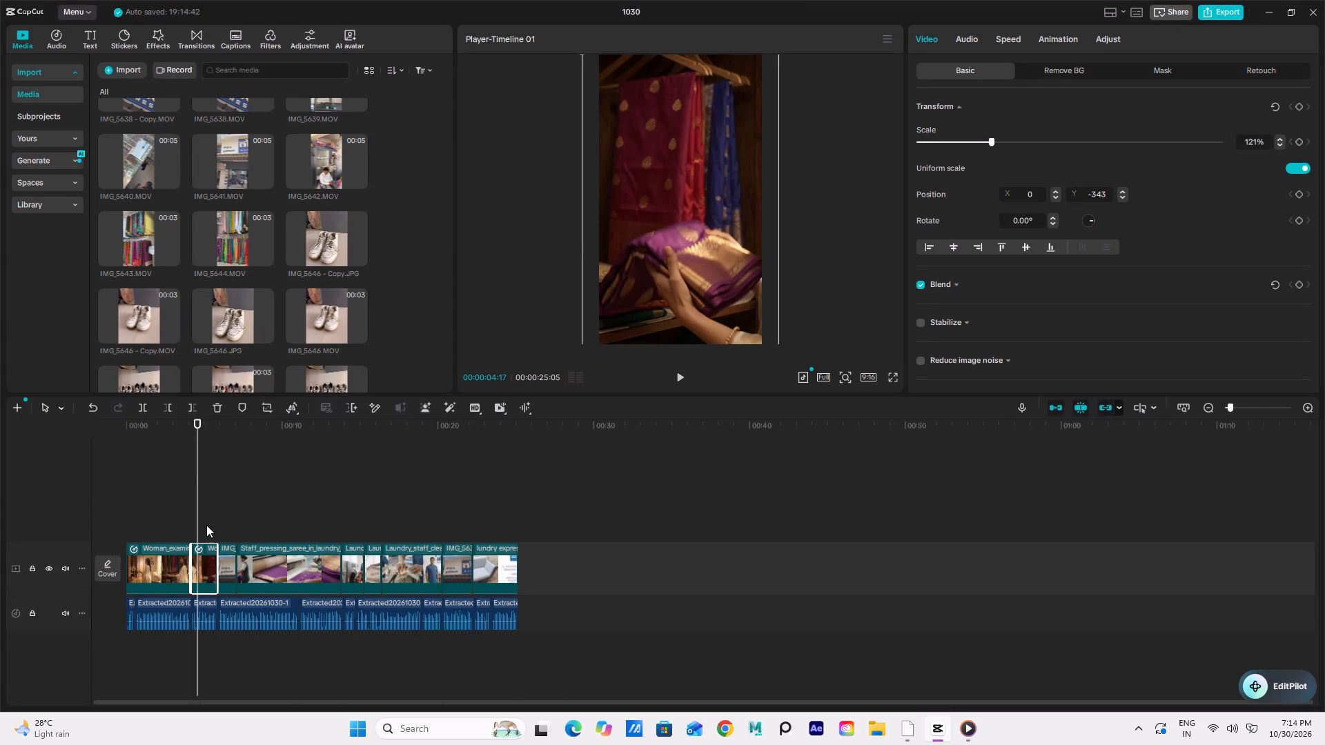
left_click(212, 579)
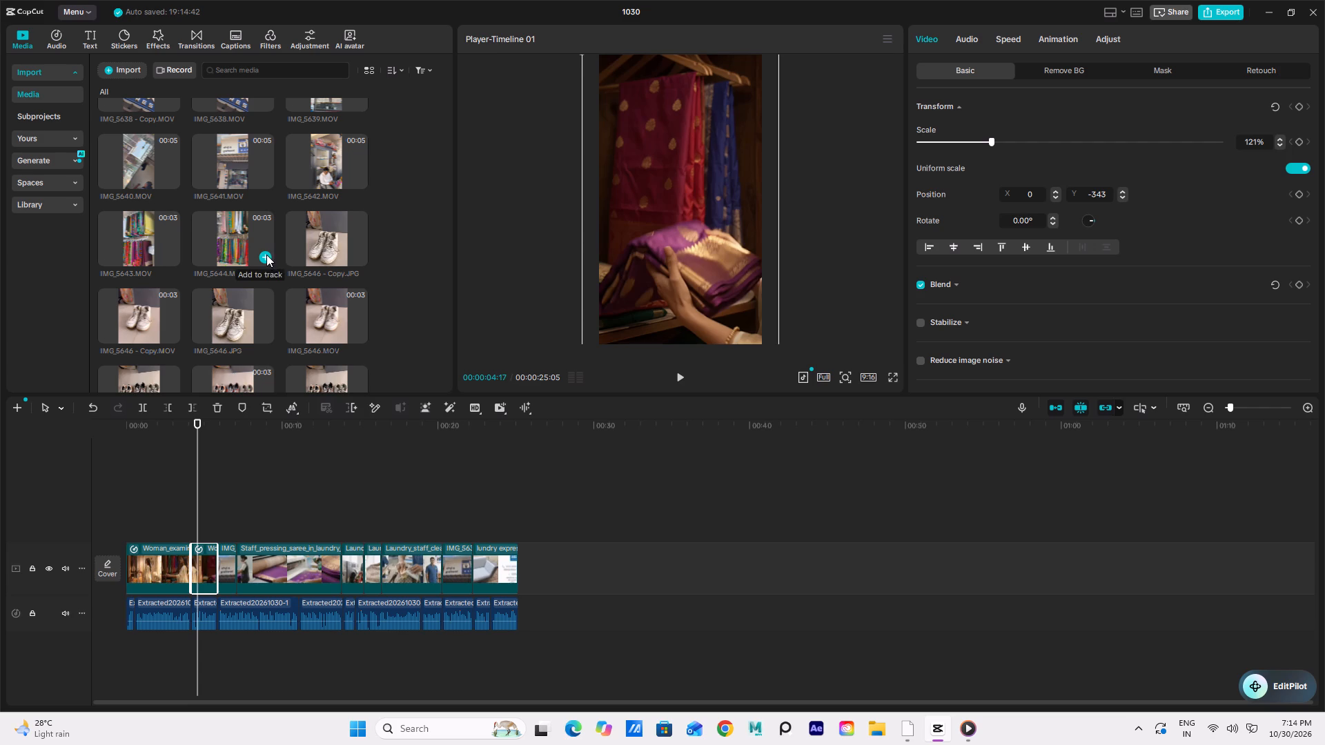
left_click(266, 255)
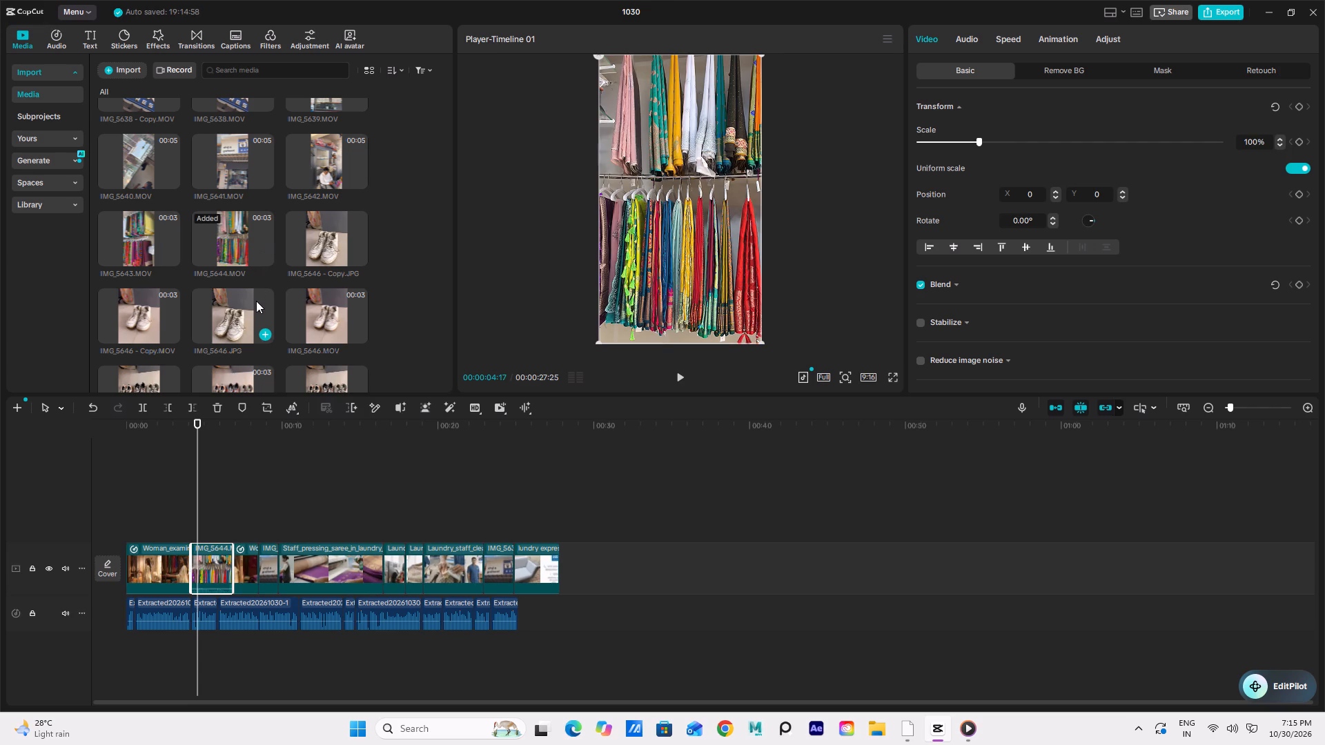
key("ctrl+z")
Examine the imported media and the short saree segment's video settings, speed settings and clip options.
left_click(207, 574)
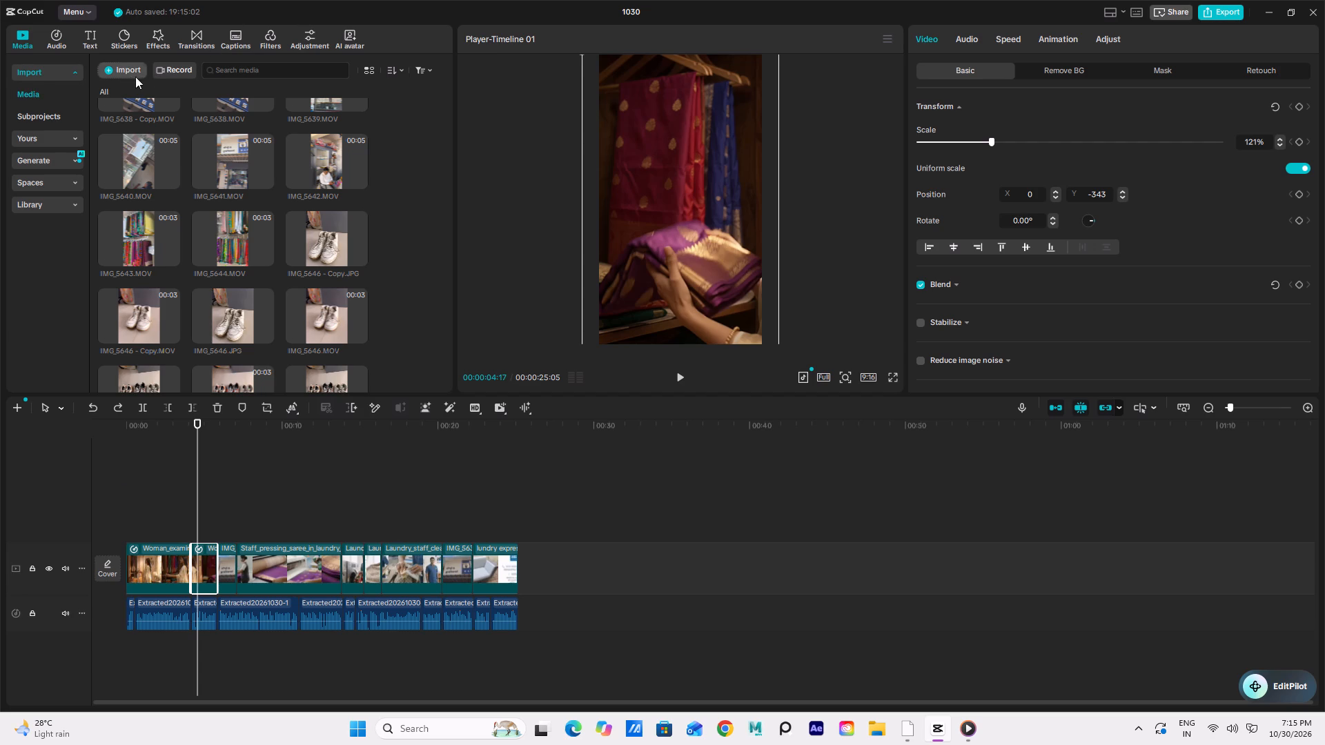
scroll(246, 182, "up", 10)
scroll(248, 182, "down", 7)
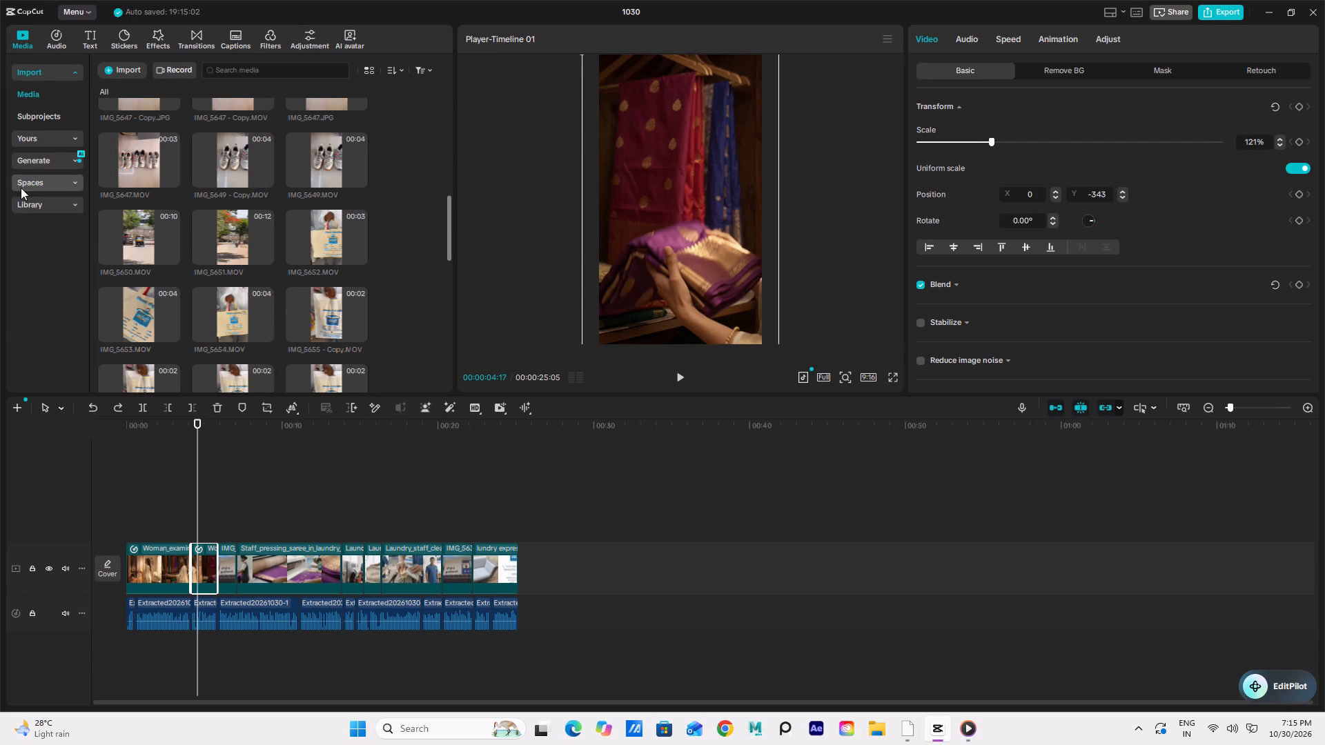
scroll(20, 188, "down", 20)
scroll(20, 188, "down", 4)
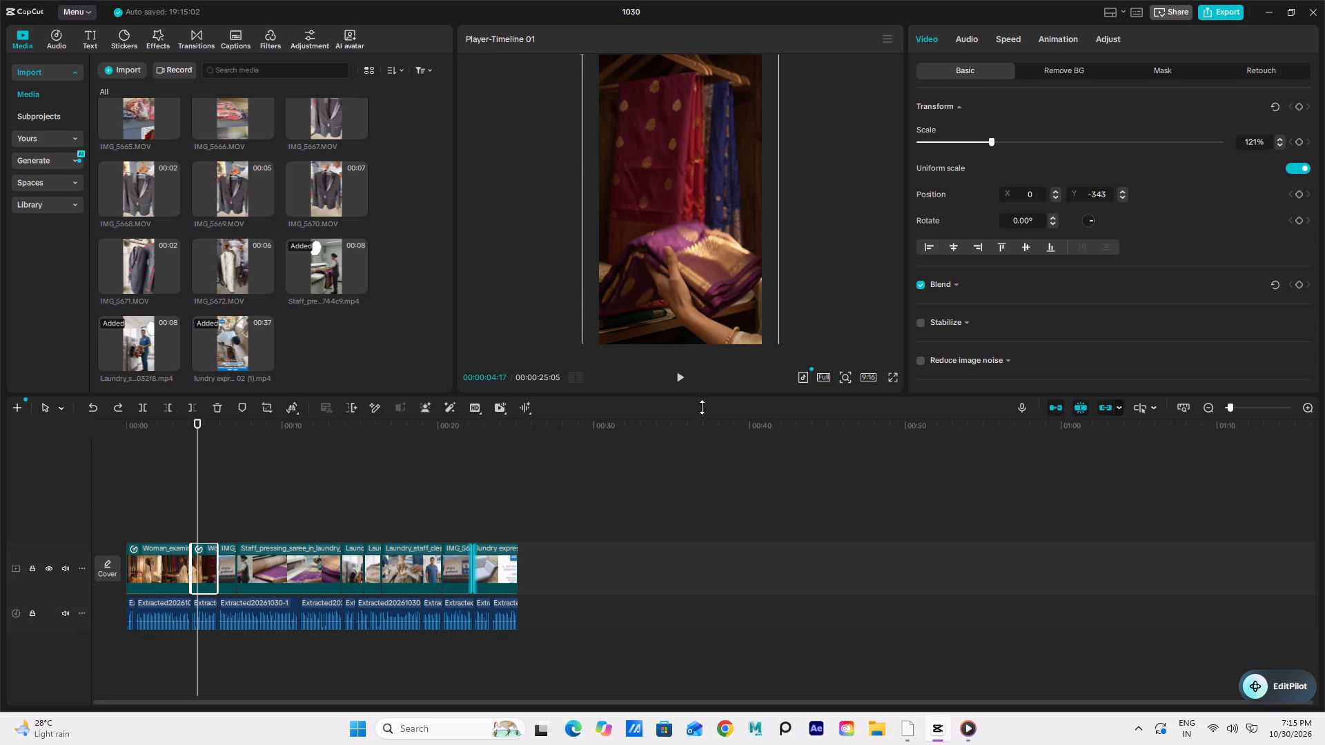
scroll(1013, 350, "down", 5)
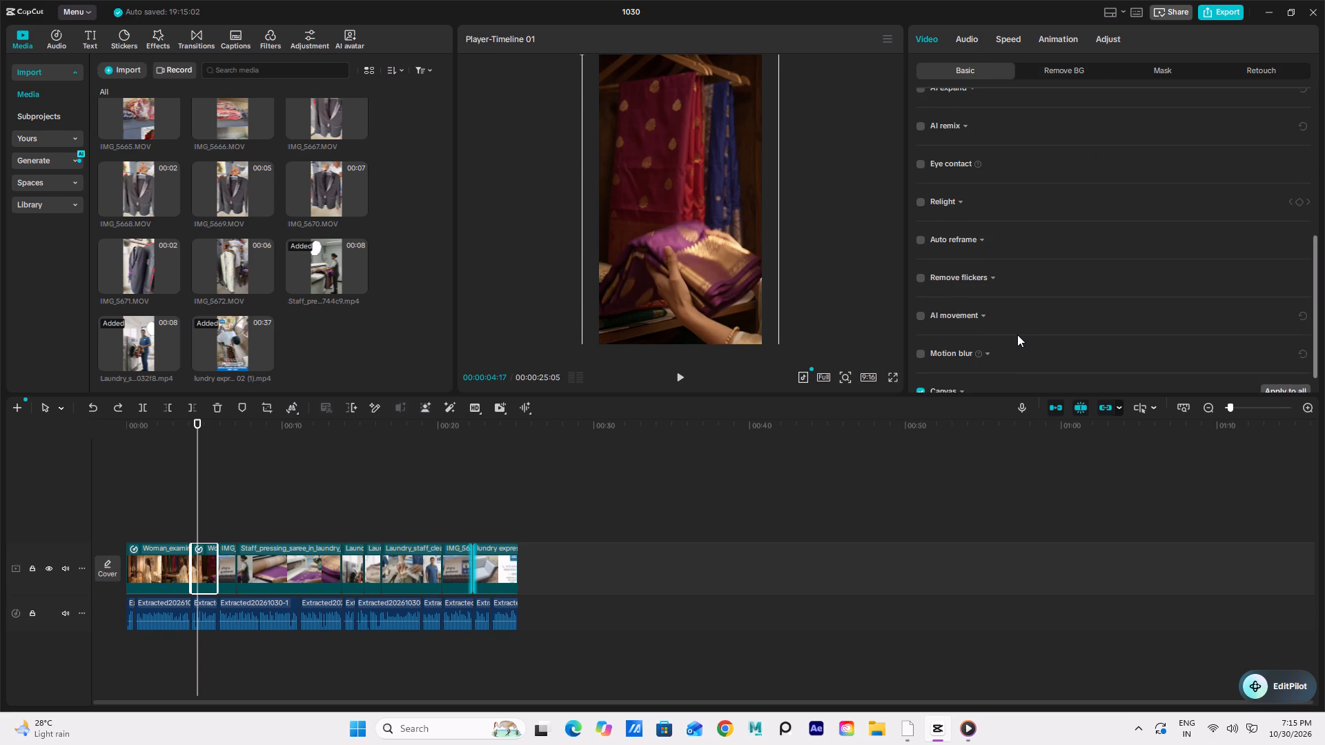
scroll(1017, 331, "up", 10)
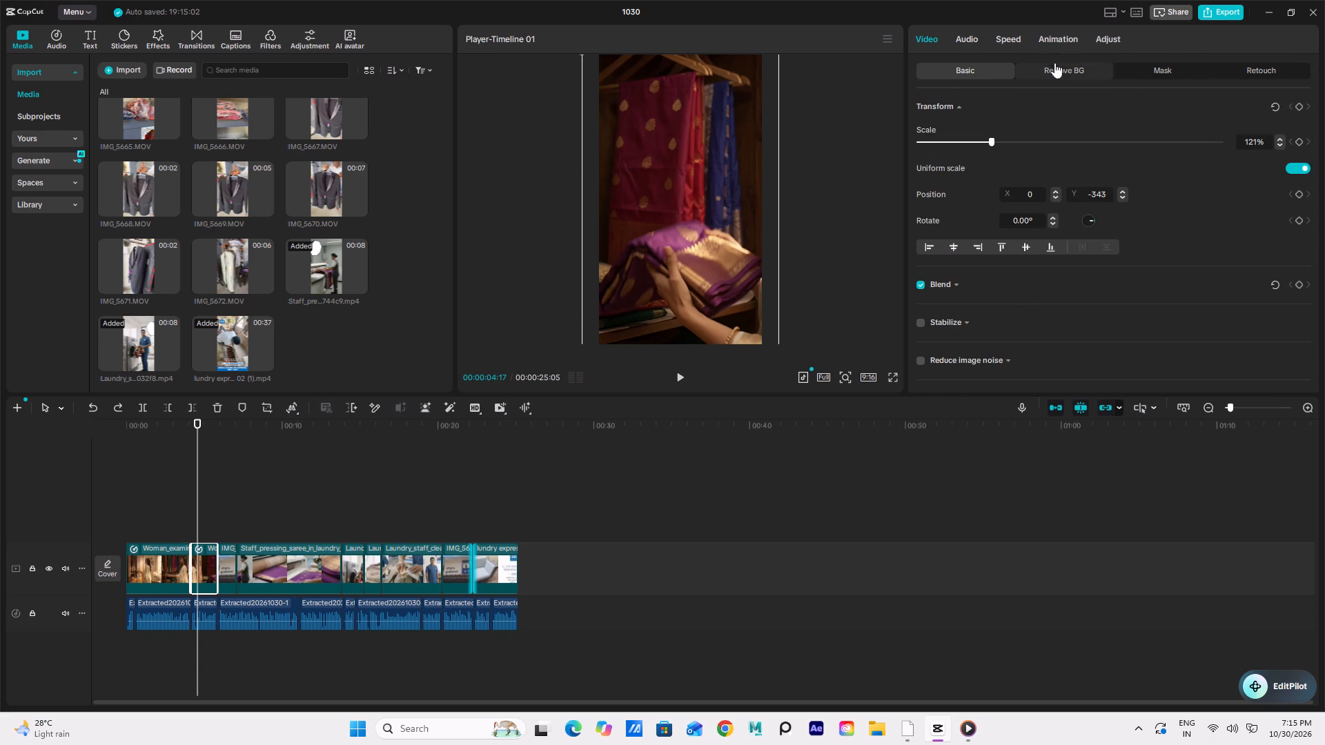
left_click(1004, 36)
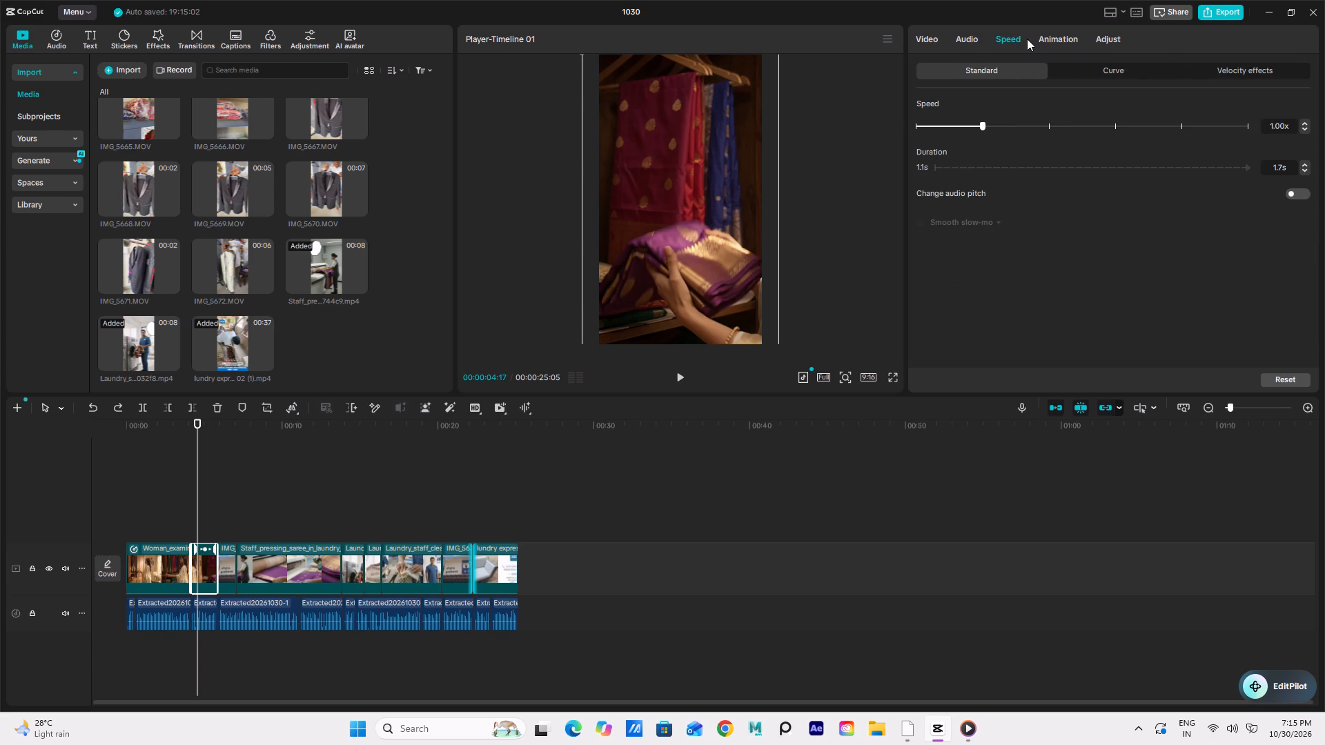
left_click(927, 31)
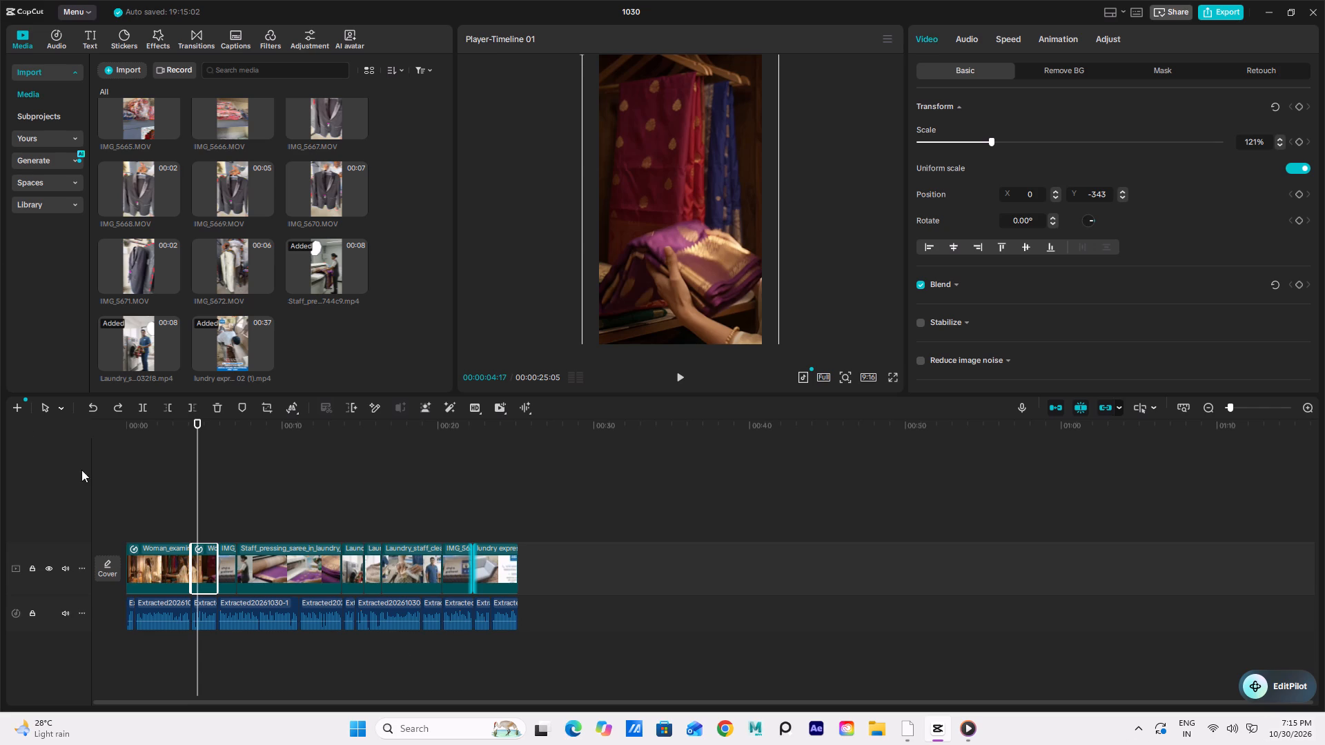
scroll(155, 226, "up", 3)
scroll(87, 226, "up", 4)
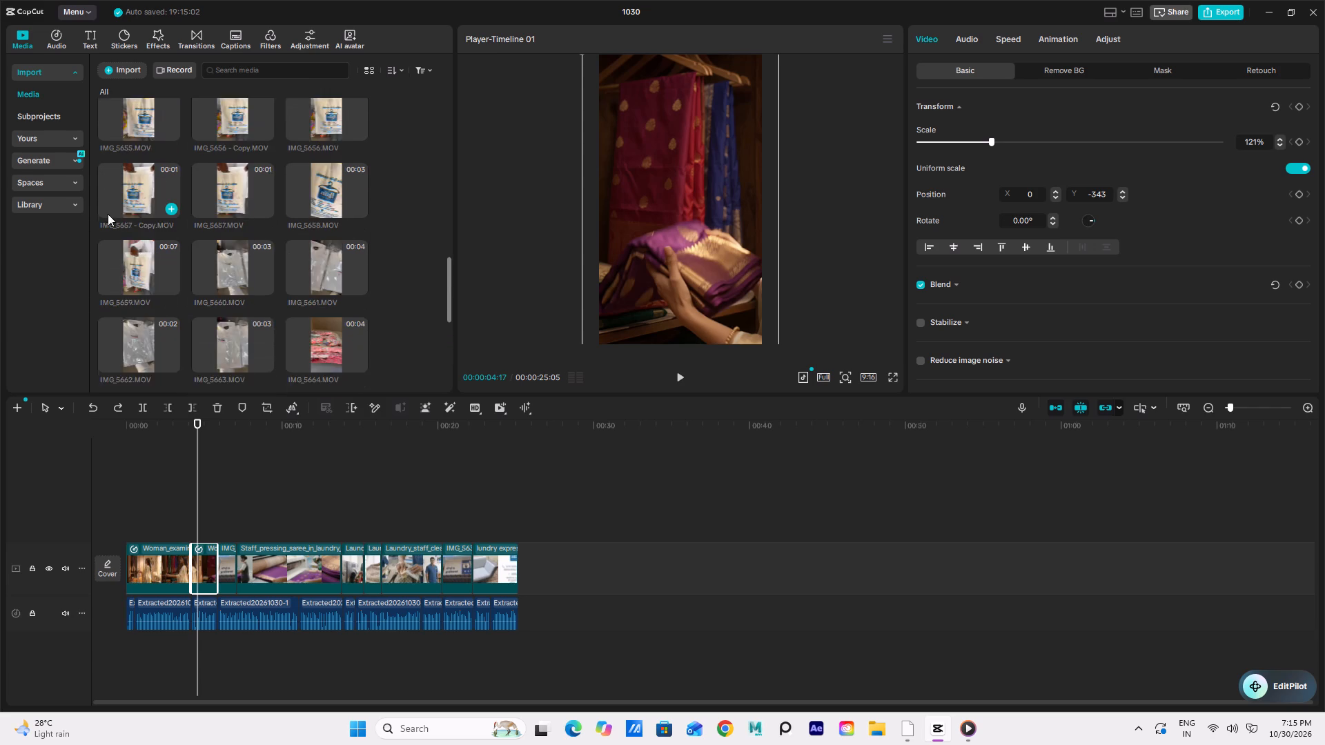
scroll(124, 214, "down", 16)
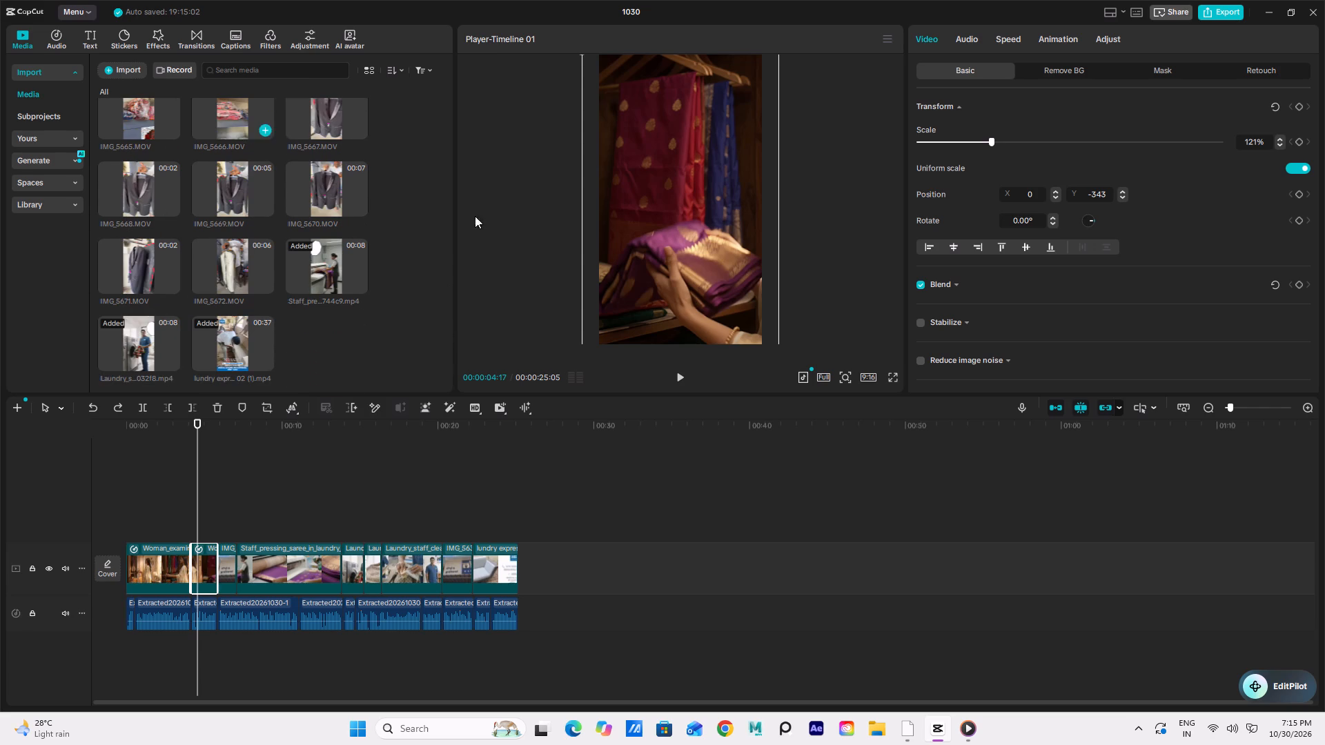
left_click(207, 570)
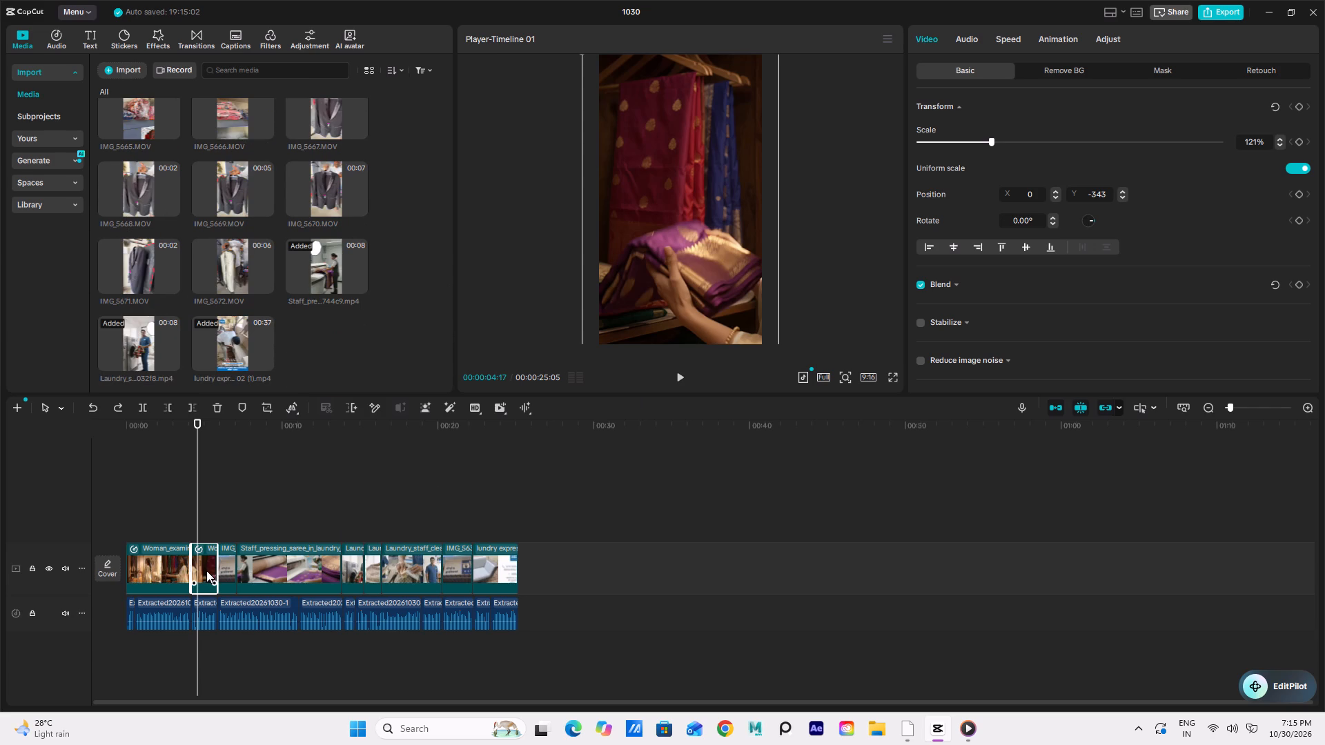
right_click(206, 570)
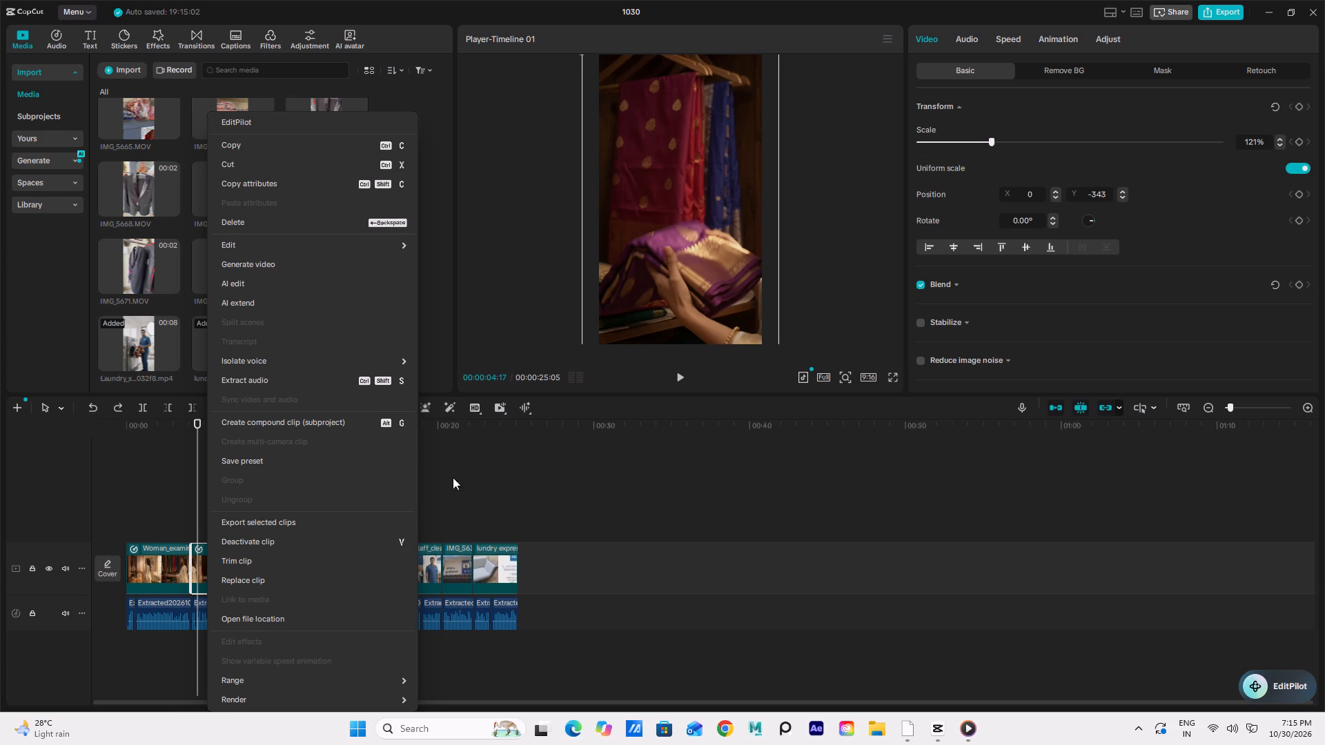
left_click(609, 506)
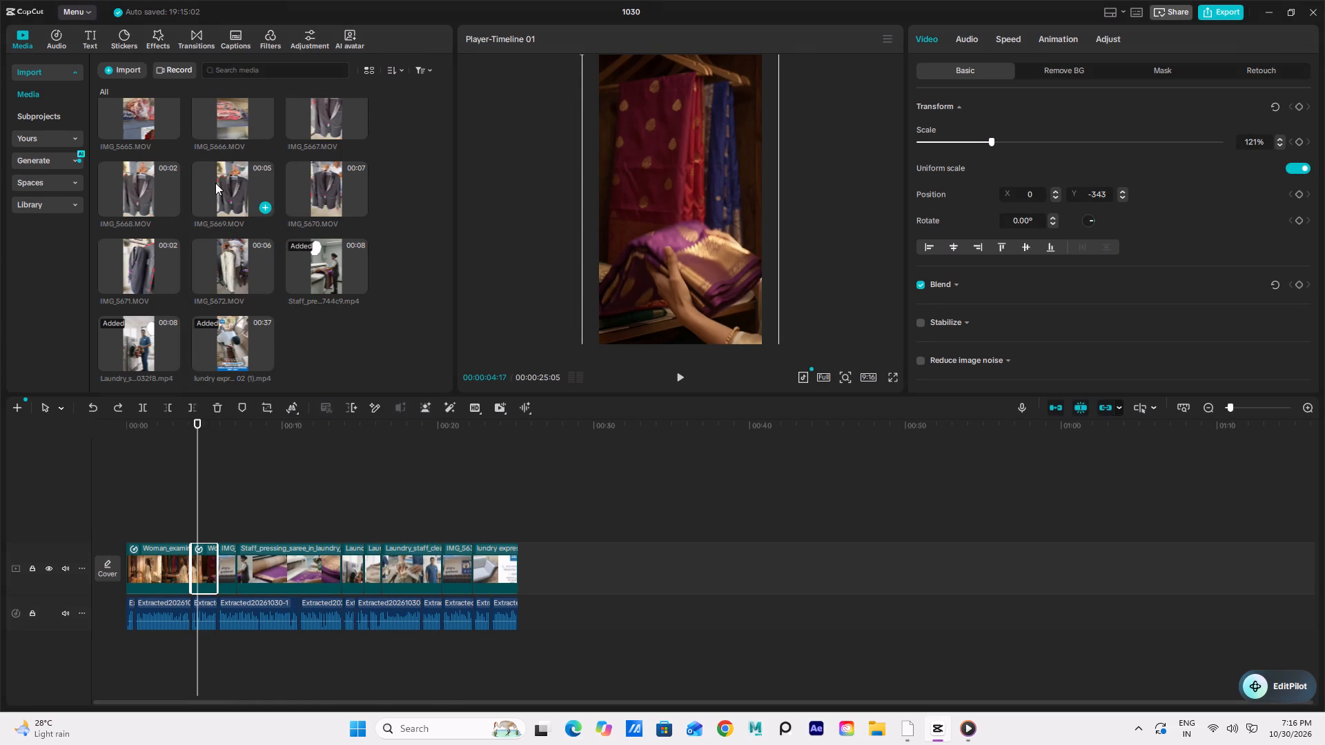
Examine the media sorting options and the short saree segment's audio, speed, animation and adjustment settings.
left_click(393, 72)
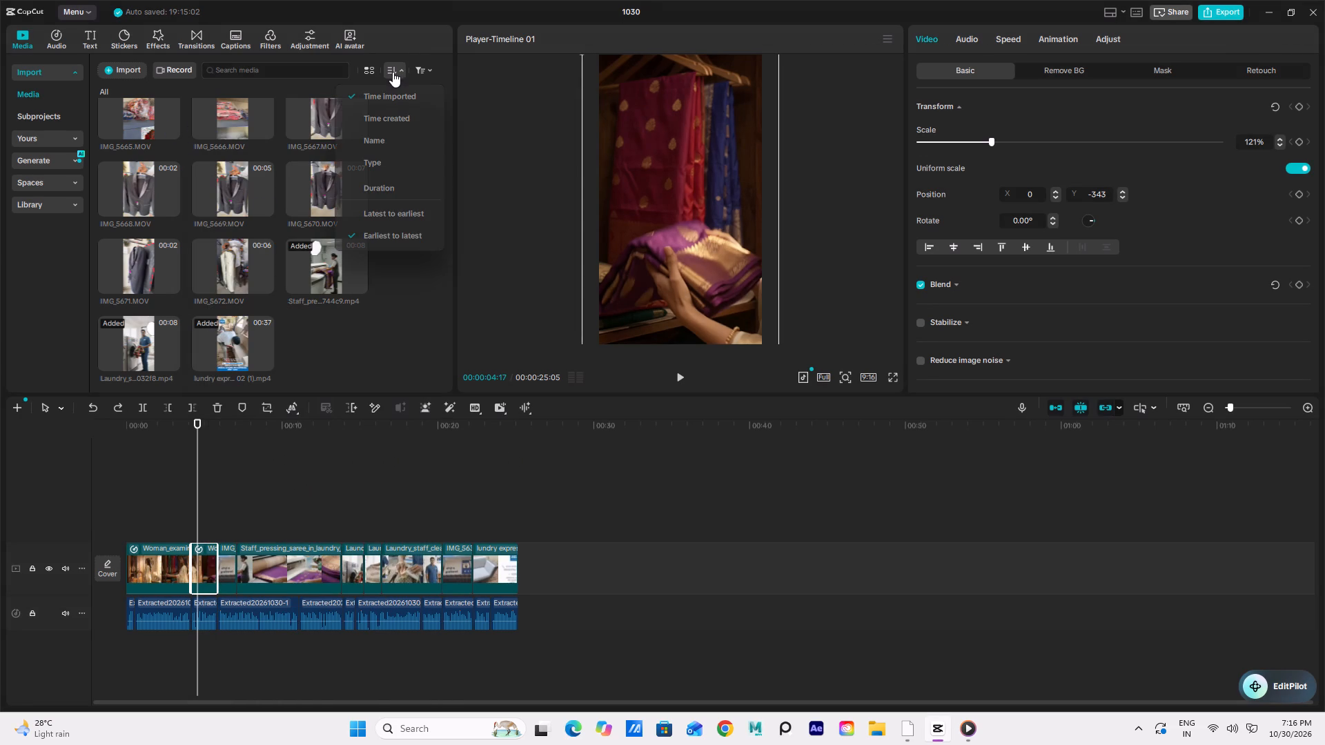
left_click(393, 72)
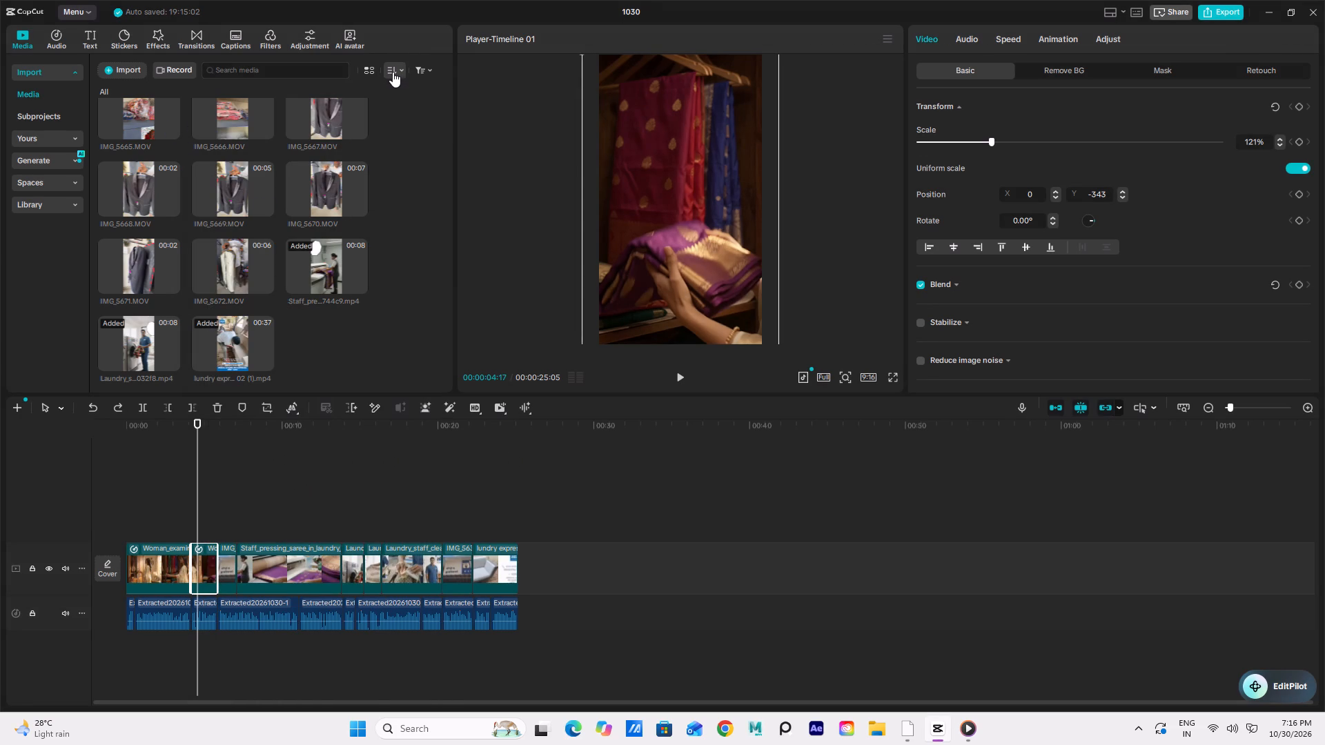
left_click(963, 33)
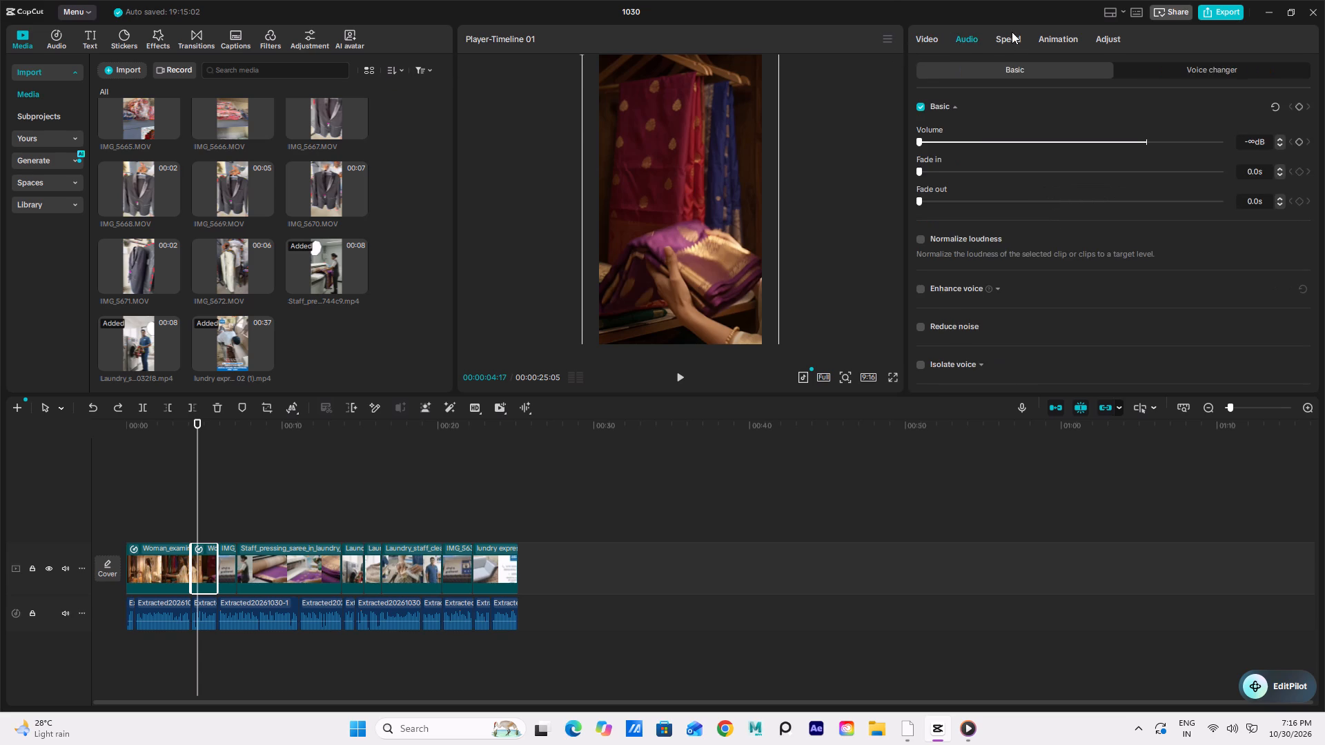
left_click(1012, 32)
left_click(1061, 39)
left_click(1086, 43)
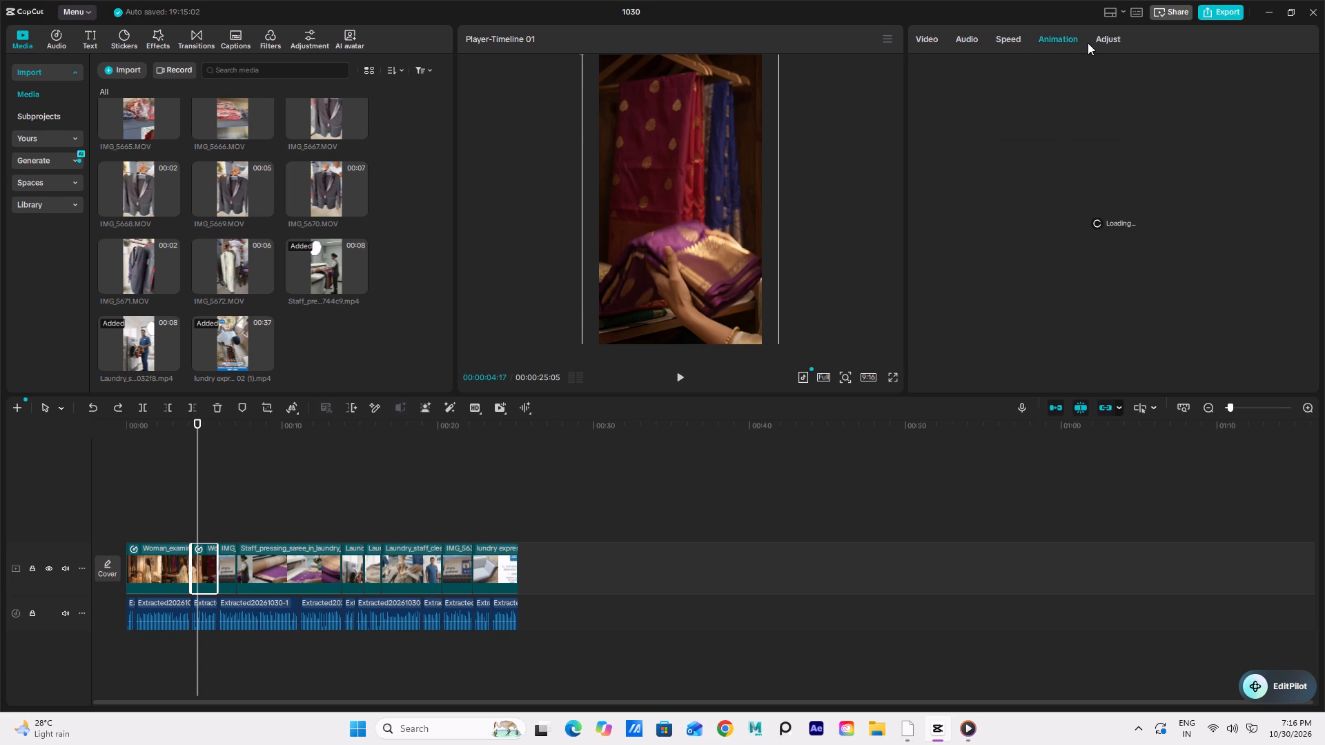
left_click(1090, 38)
left_click(952, 41)
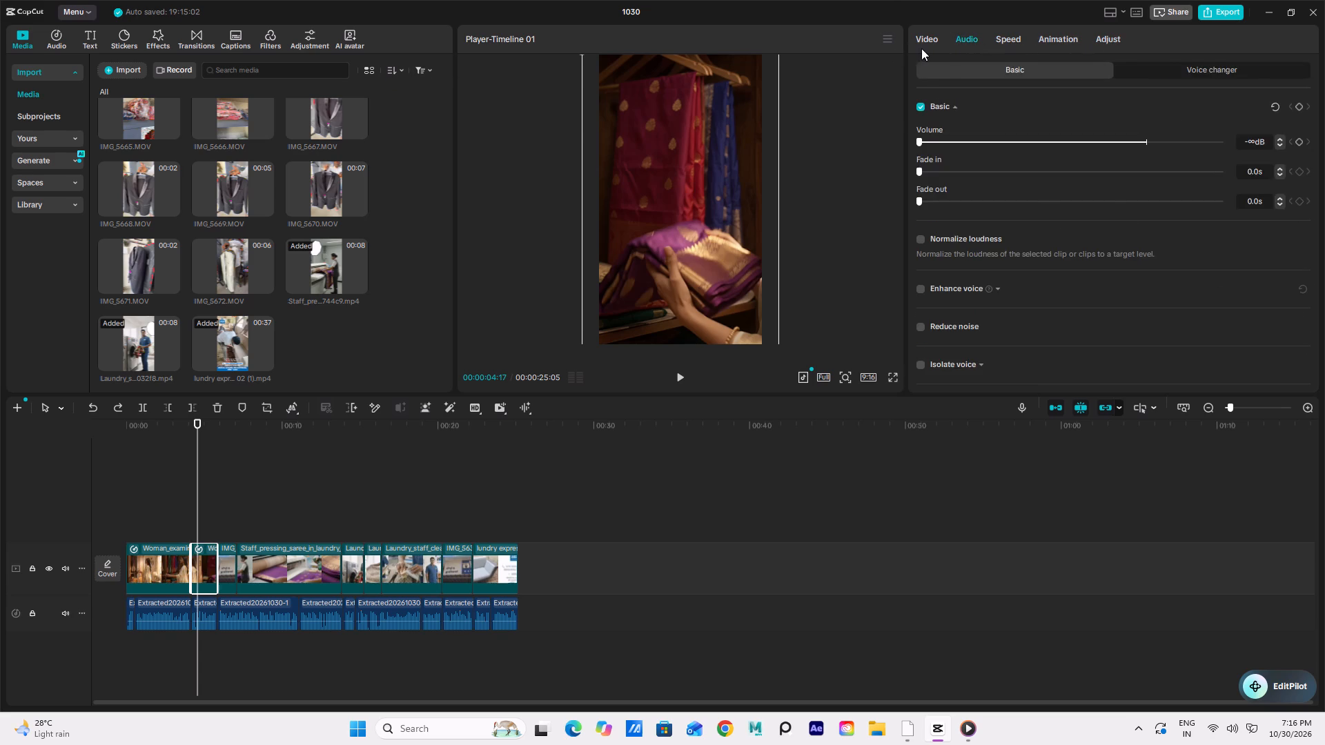
left_click(921, 48)
Look through the imported shop footage and the options available for the IMG_5668.MOV clip.
left_click(57, 94)
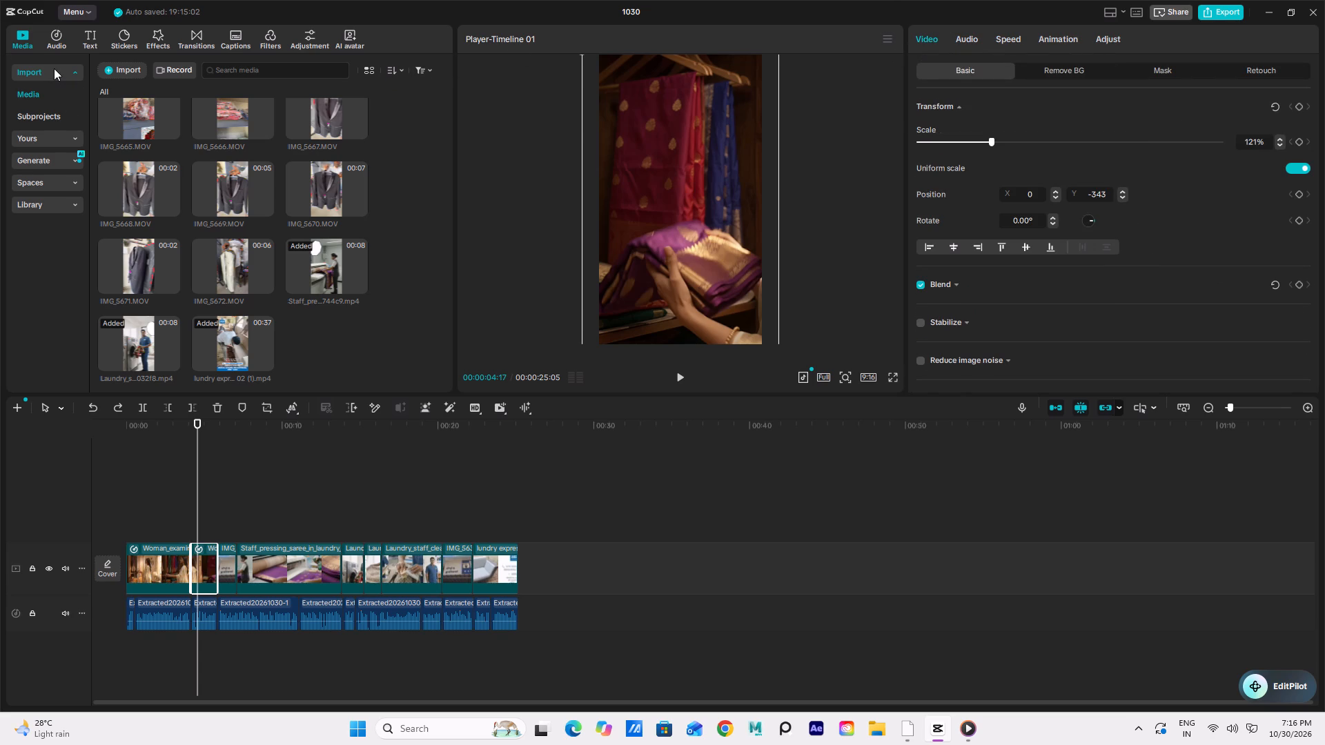
left_click(54, 68)
left_click(54, 68)
left_click(54, 68)
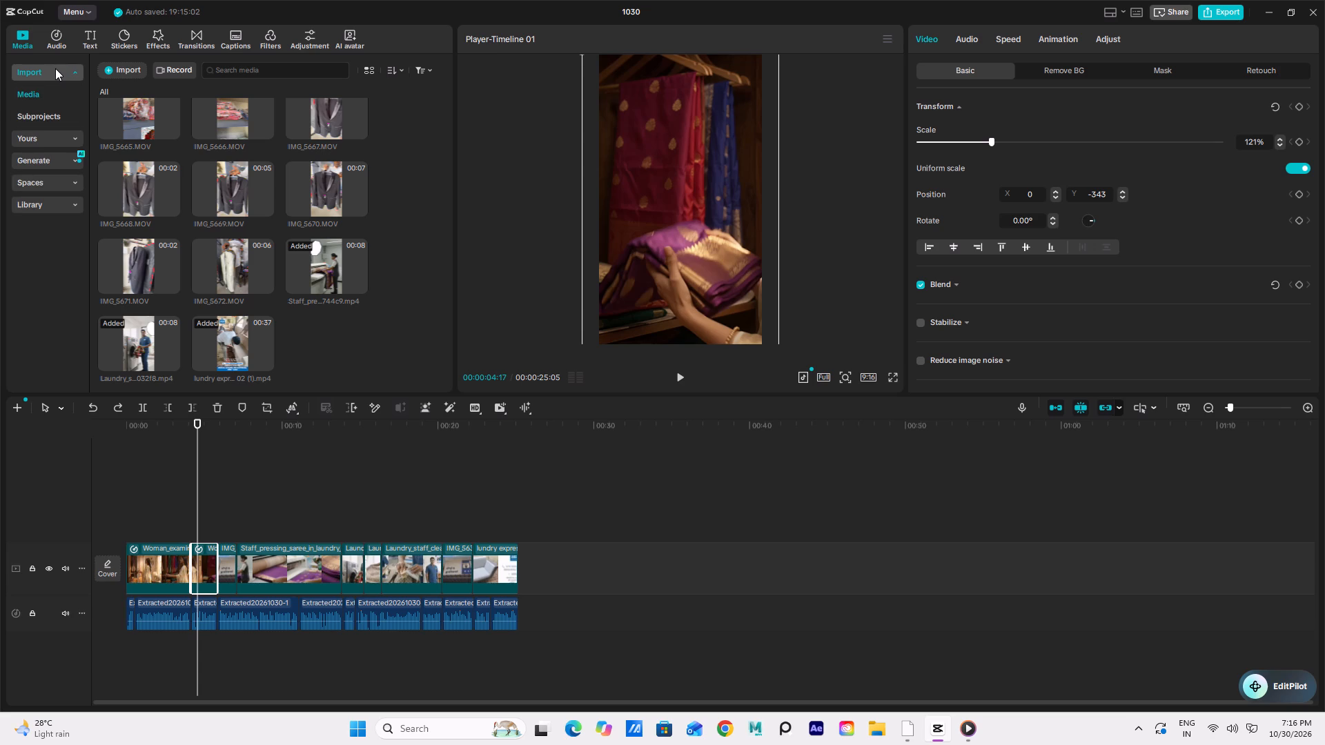
double_click(55, 68)
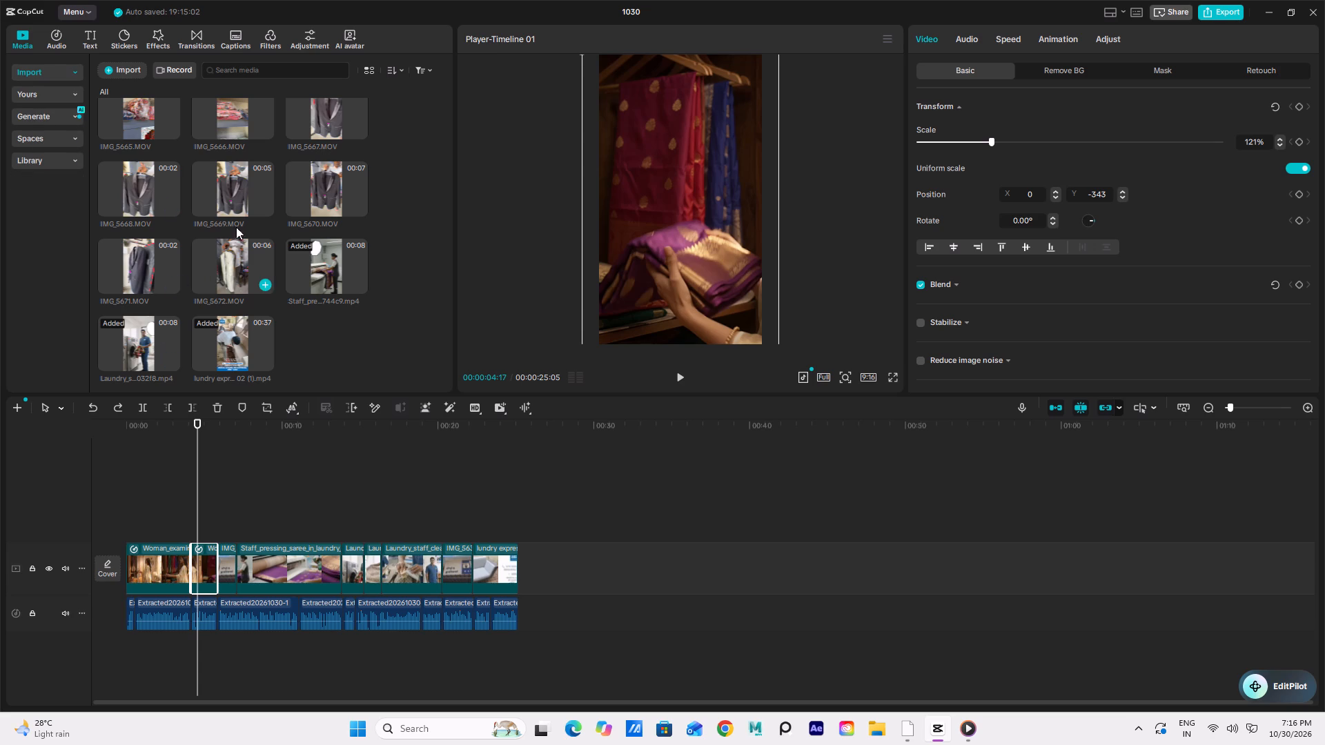
right_click(146, 189)
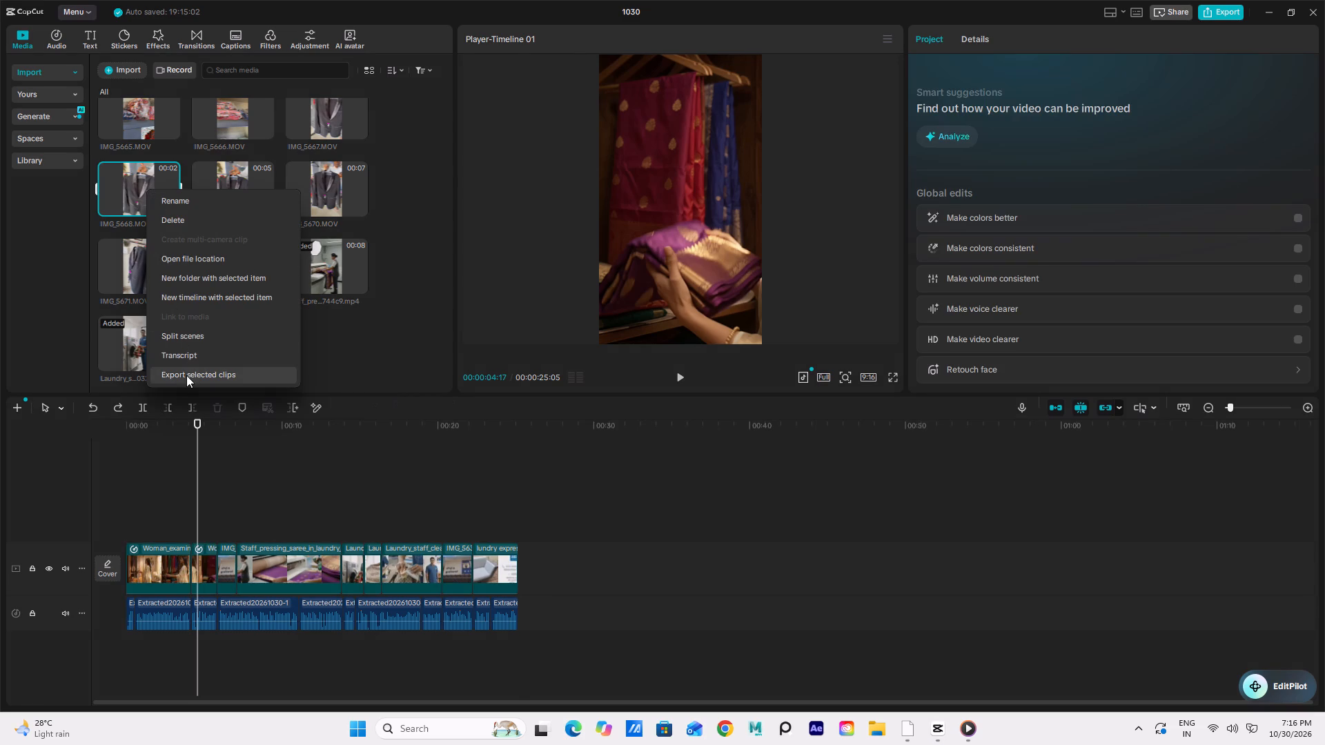
left_click(271, 188)
scroll(159, 198, "up", 3)
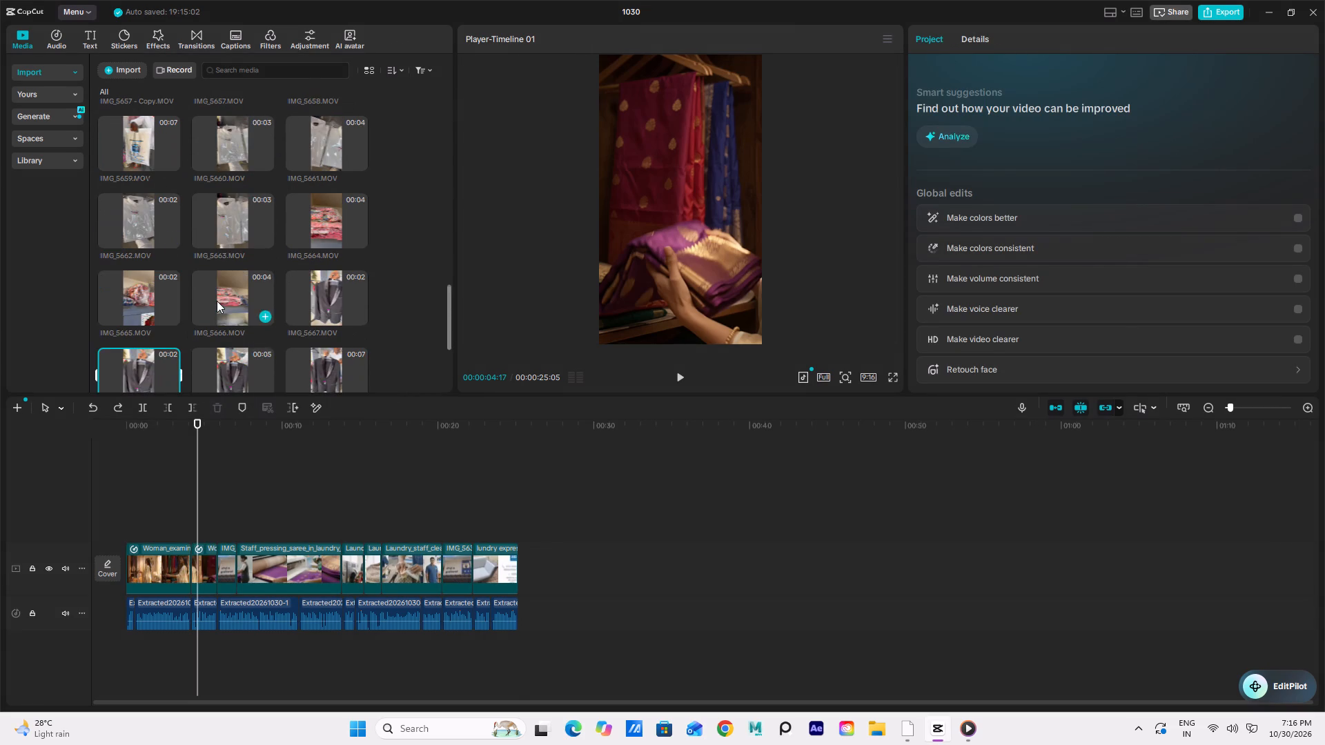
scroll(217, 301, "down", 10)
scroll(219, 291, "up", 17)
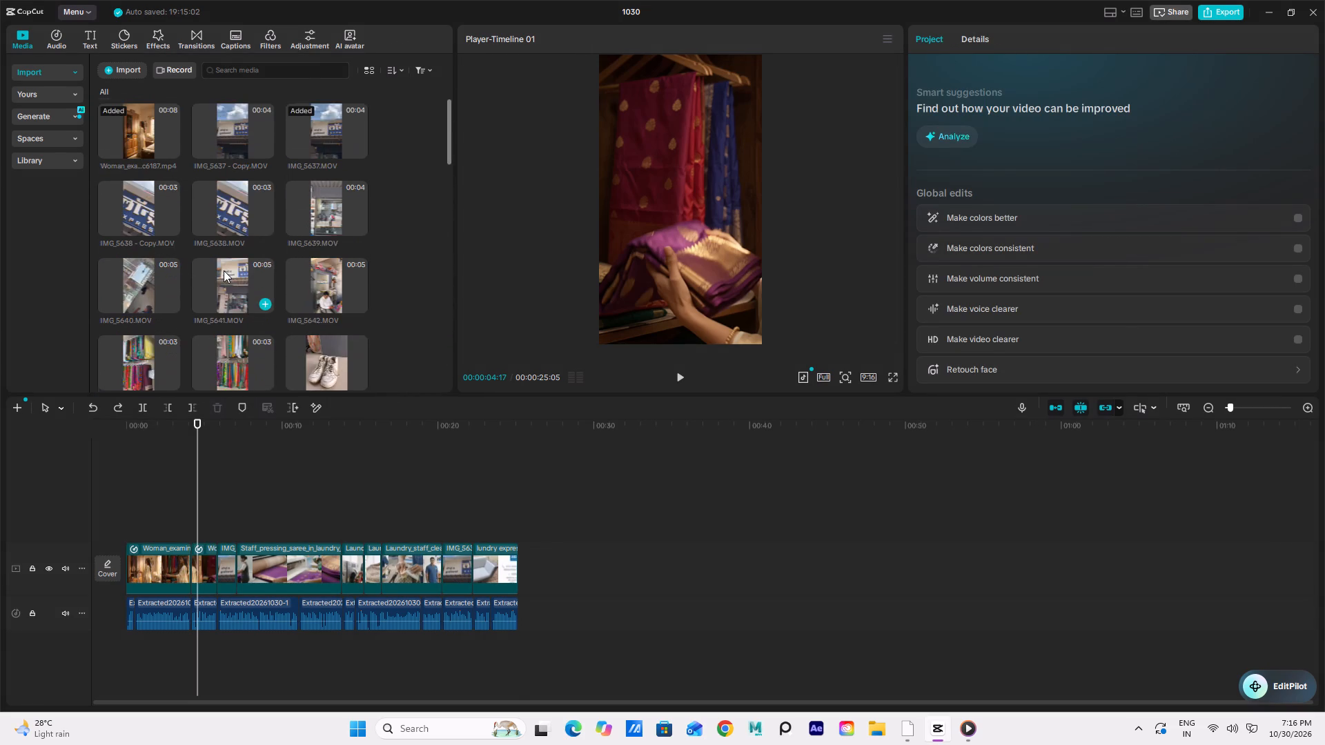
scroll(224, 270, "up", 2)
scroll(222, 272, "down", 3)
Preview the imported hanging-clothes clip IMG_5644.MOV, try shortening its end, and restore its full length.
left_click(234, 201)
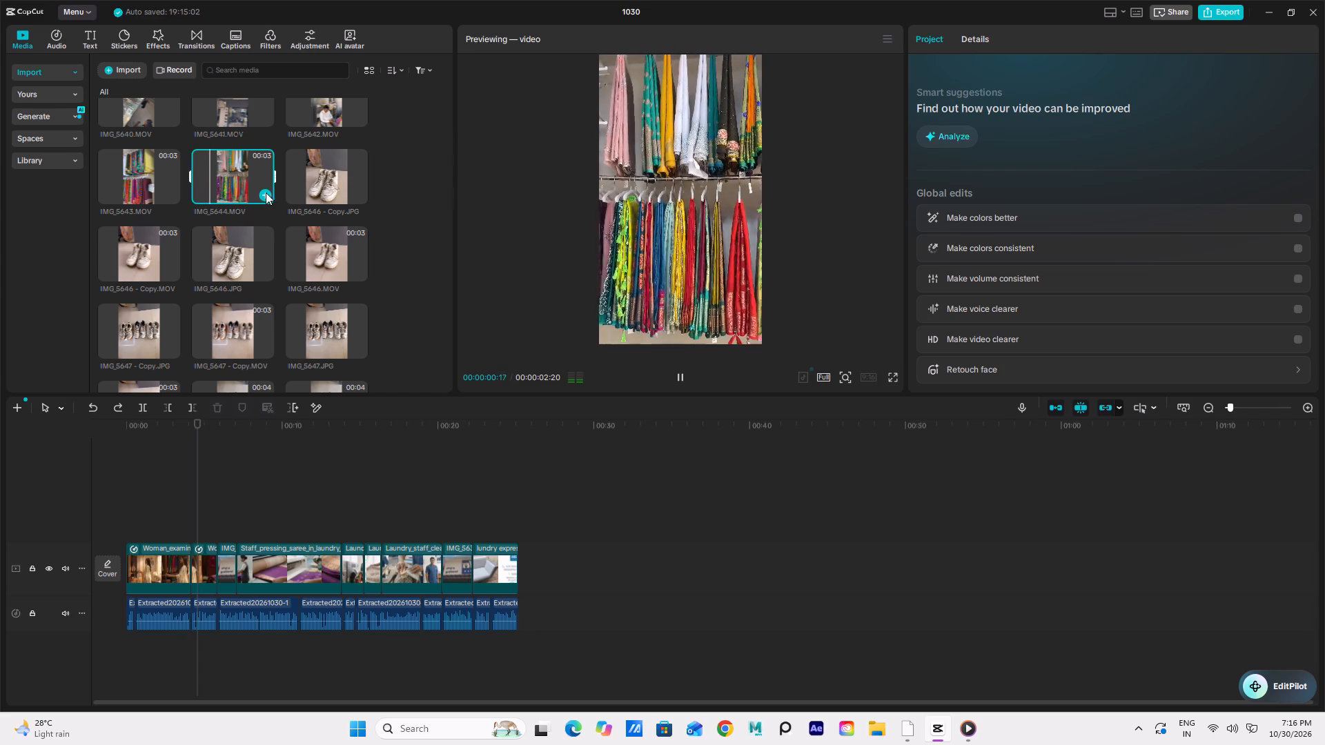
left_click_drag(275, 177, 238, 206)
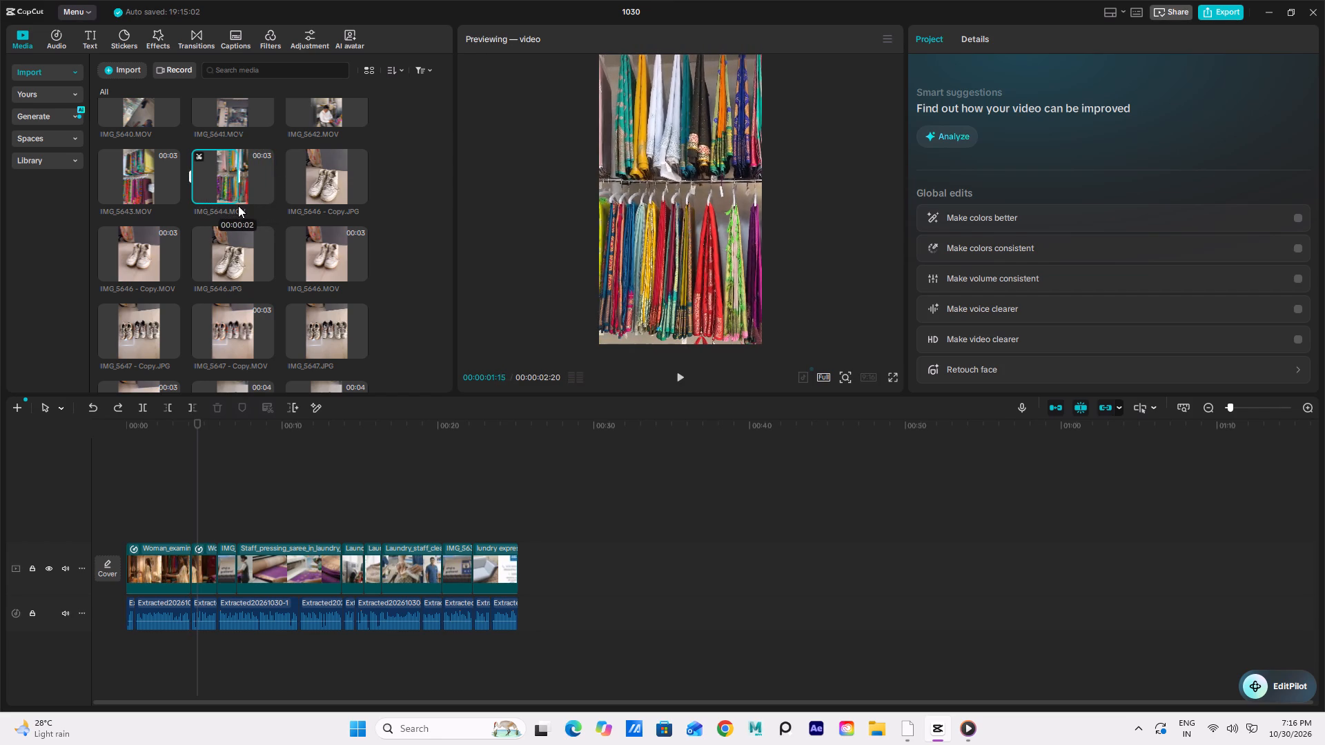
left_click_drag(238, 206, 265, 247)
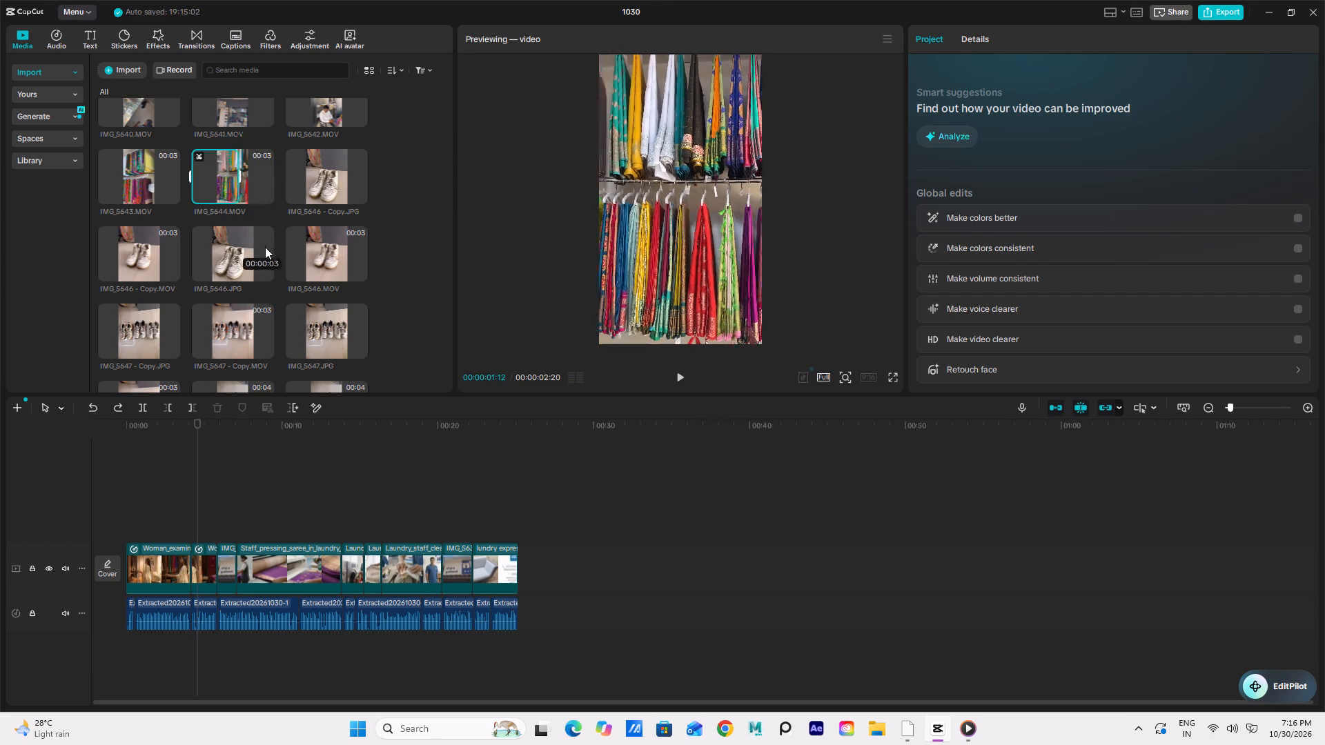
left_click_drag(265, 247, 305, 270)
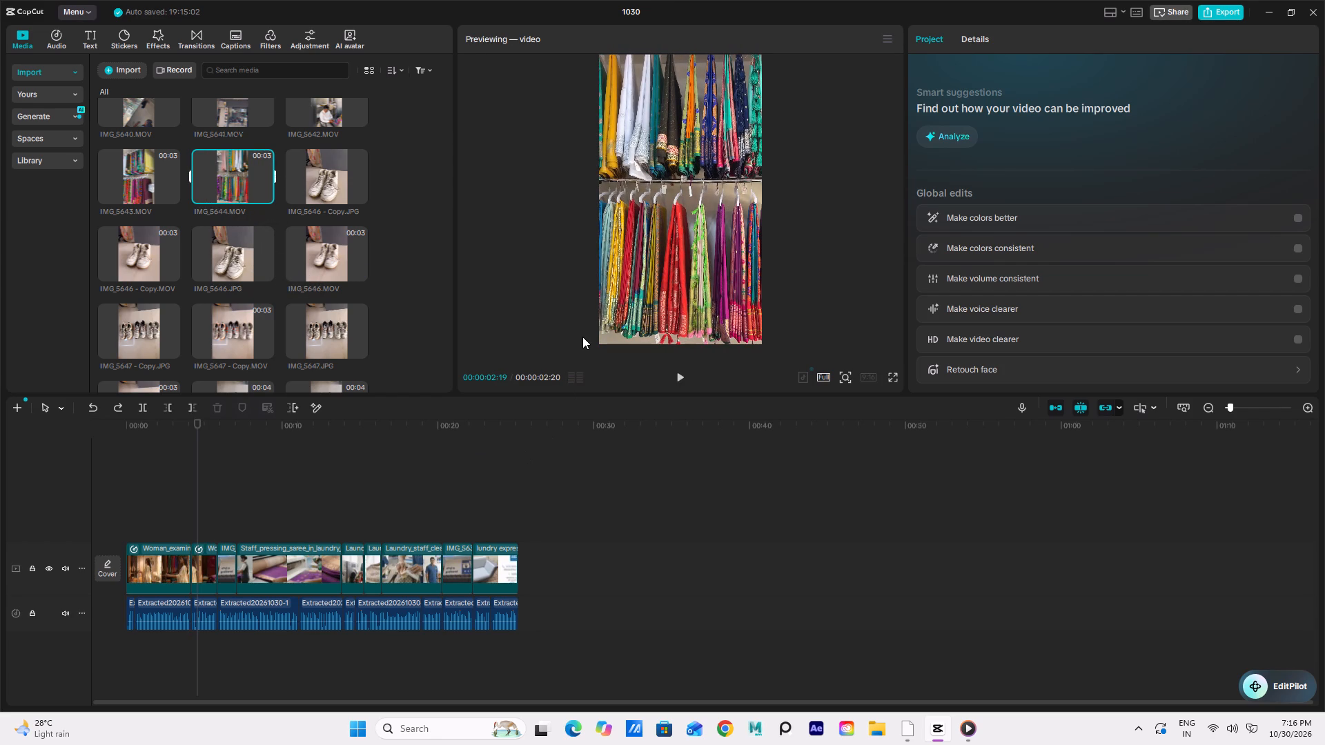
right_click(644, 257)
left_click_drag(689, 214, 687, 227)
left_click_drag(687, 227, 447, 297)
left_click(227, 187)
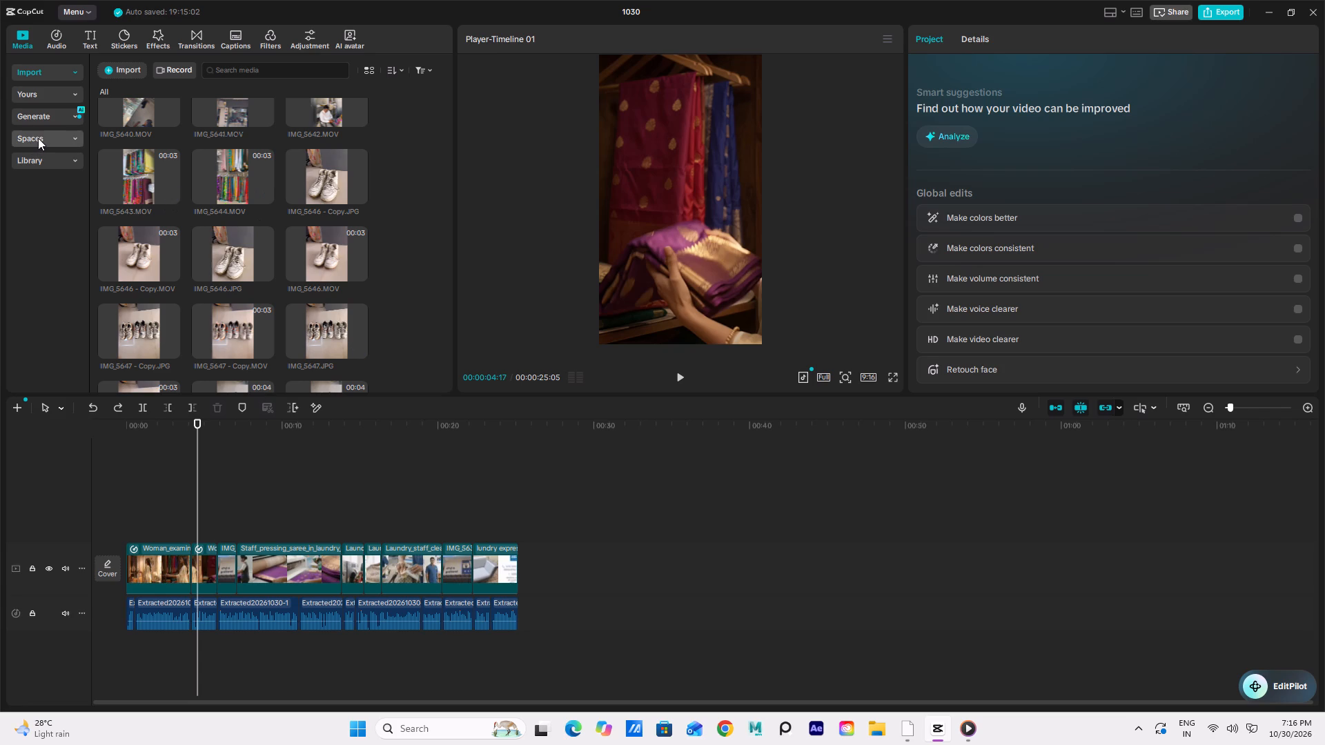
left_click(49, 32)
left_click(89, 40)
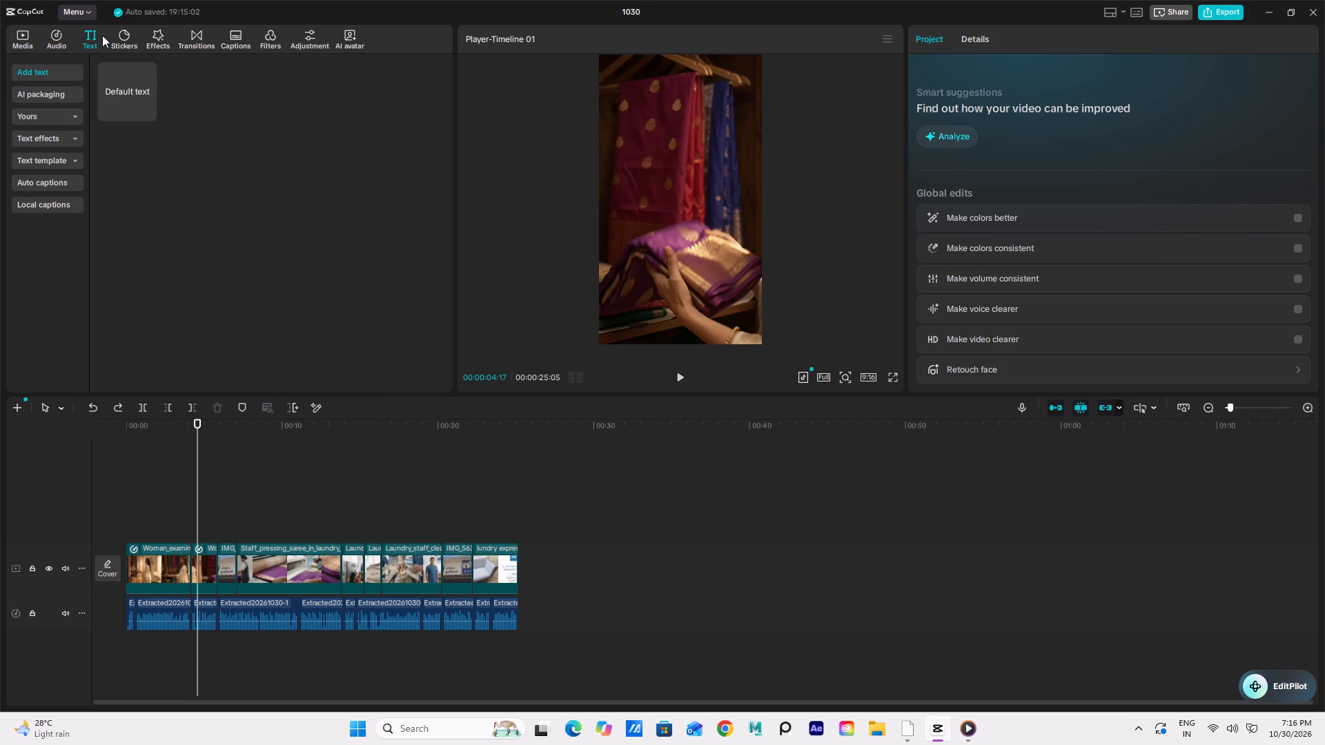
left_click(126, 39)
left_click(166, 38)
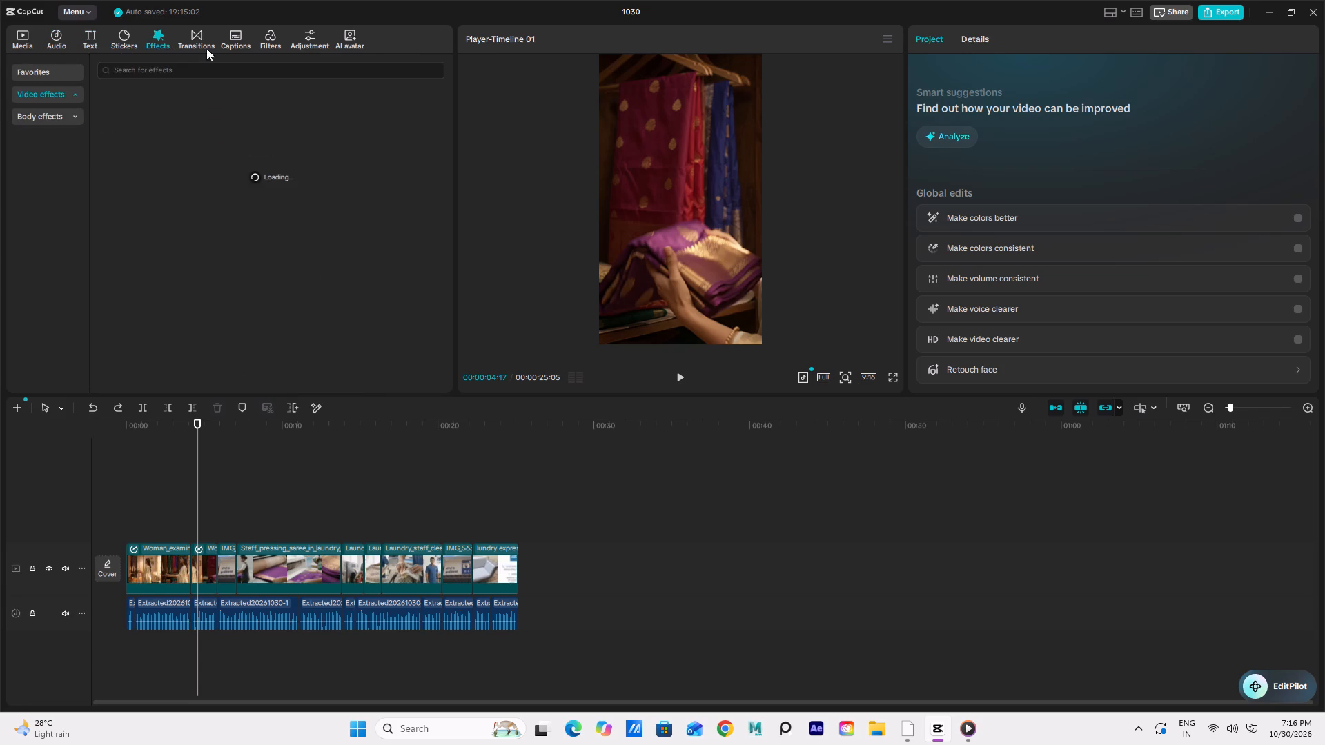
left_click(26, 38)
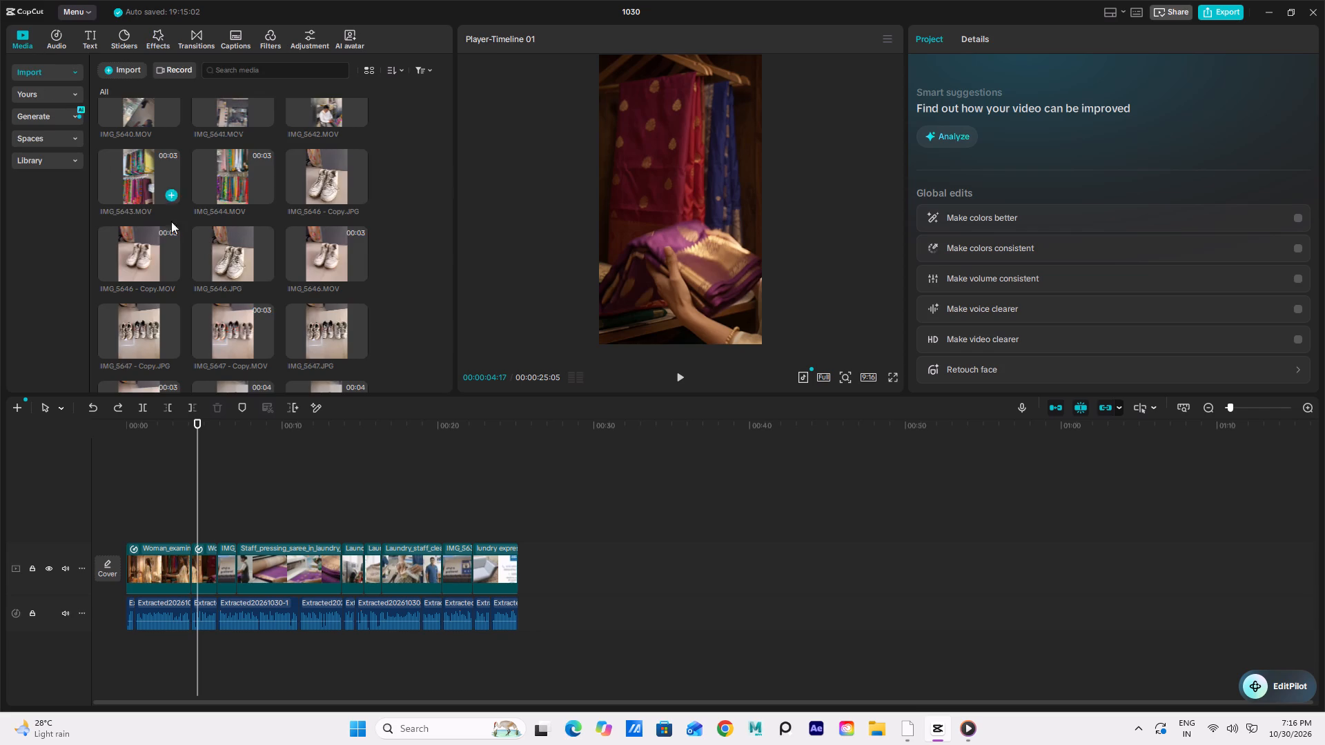
Examine the imported media, its sorting options and the short saree segment's basic video settings.
scroll(261, 192, "down", 1)
scroll(255, 192, "up", 12)
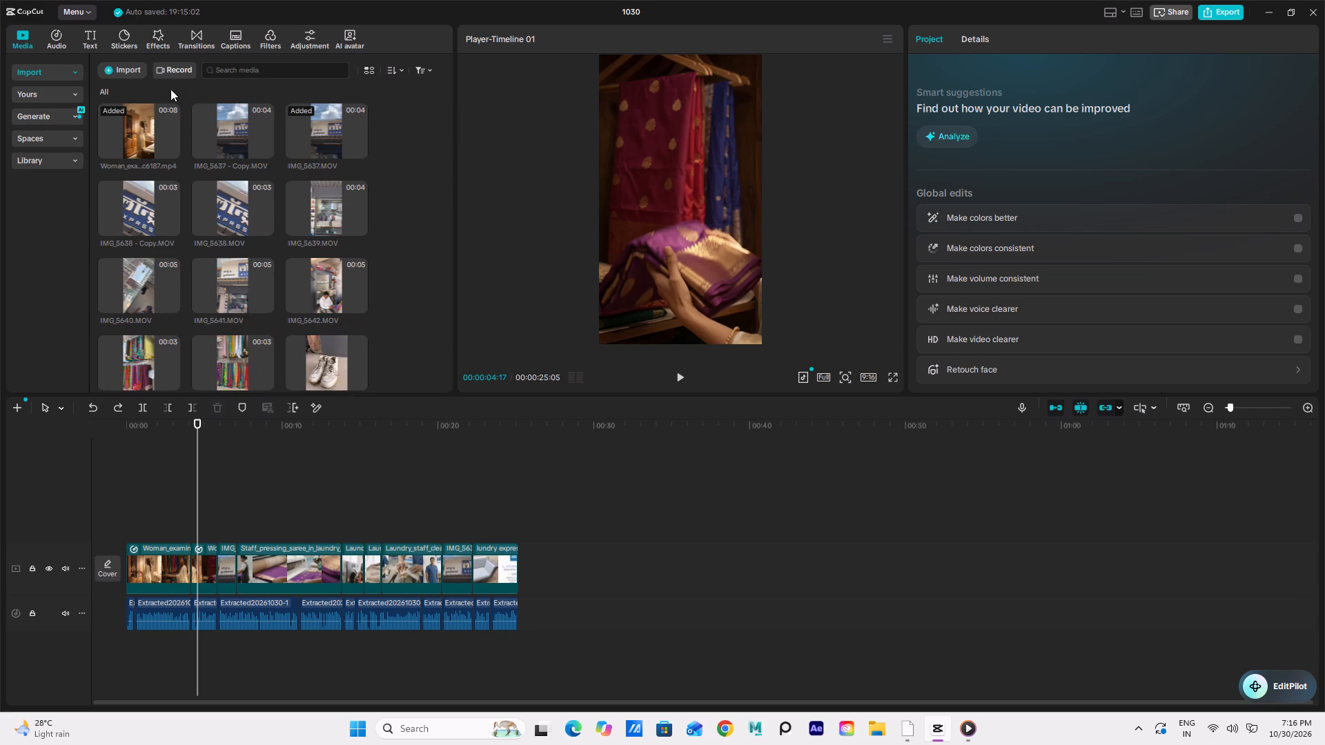
scroll(179, 181, "down", 20)
scroll(179, 181, "down", 5)
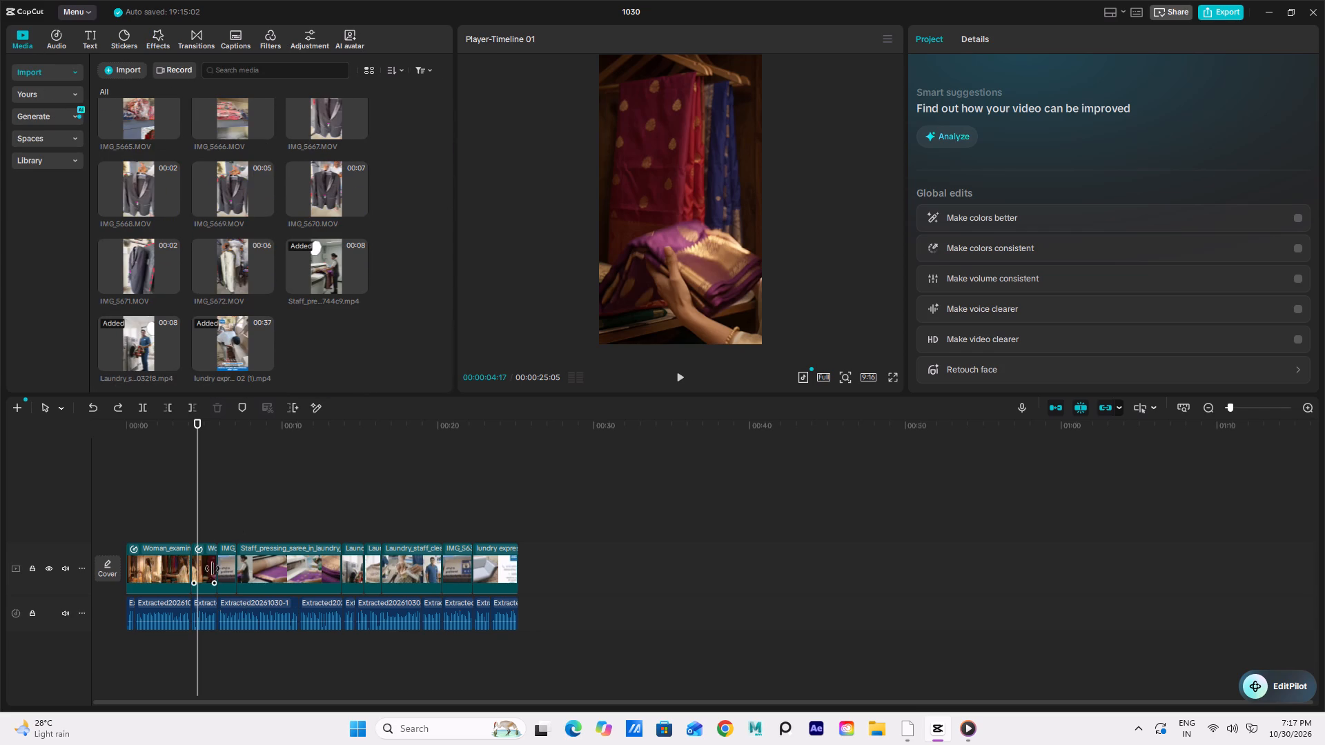
left_click(213, 564)
scroll(974, 326, "down", 5)
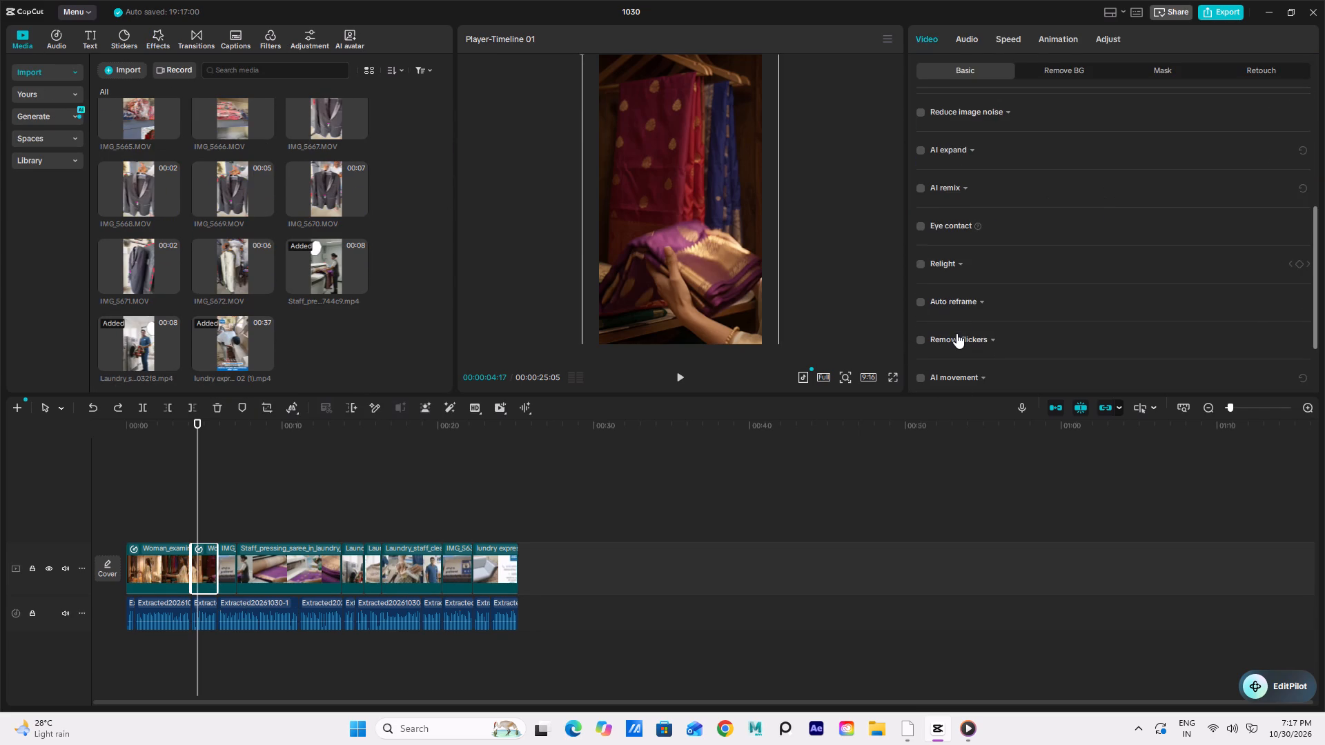
scroll(956, 333, "up", 8)
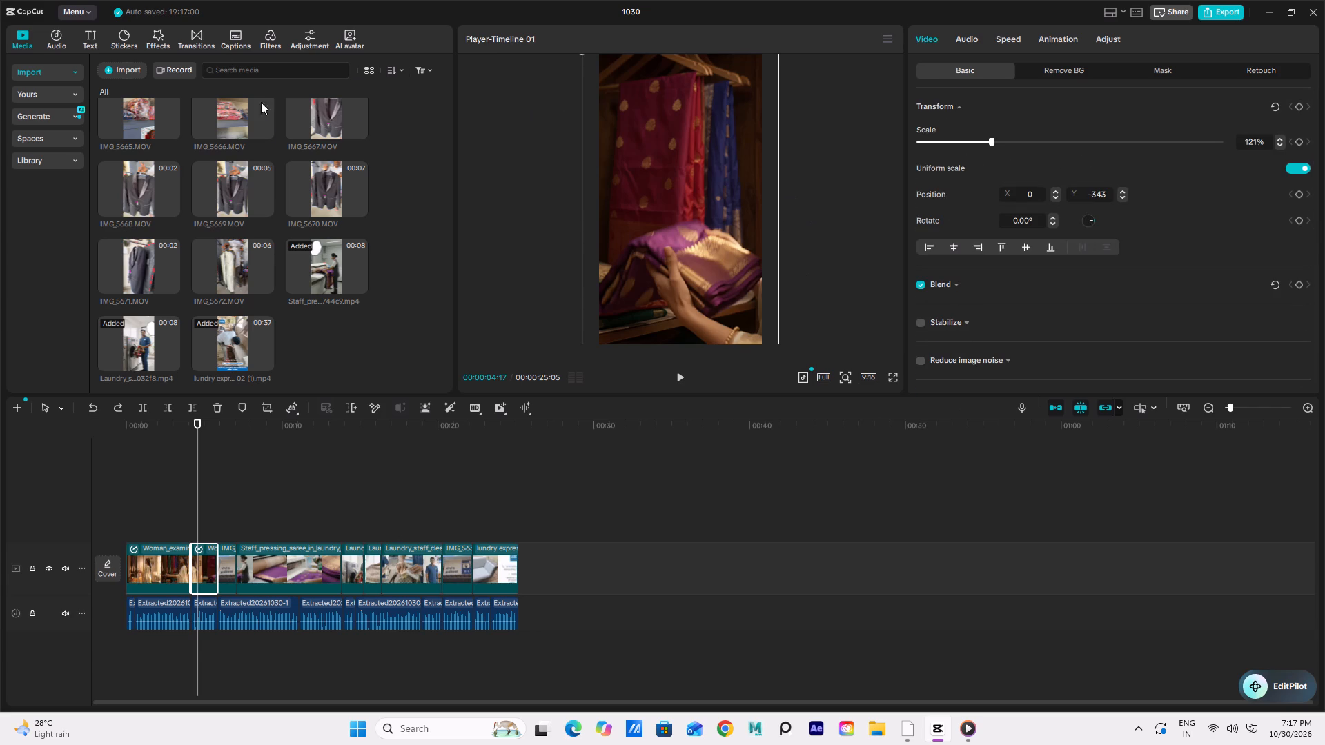
left_click(400, 74)
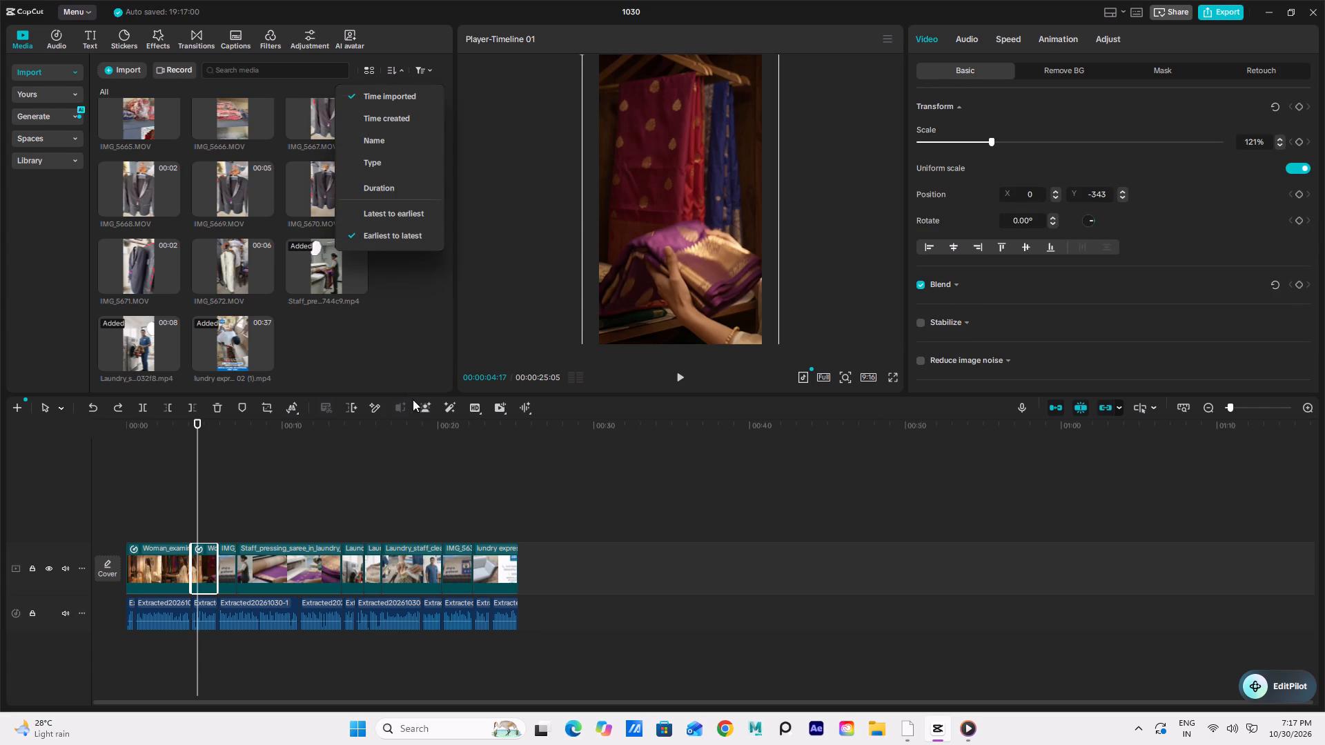
left_click(410, 449)
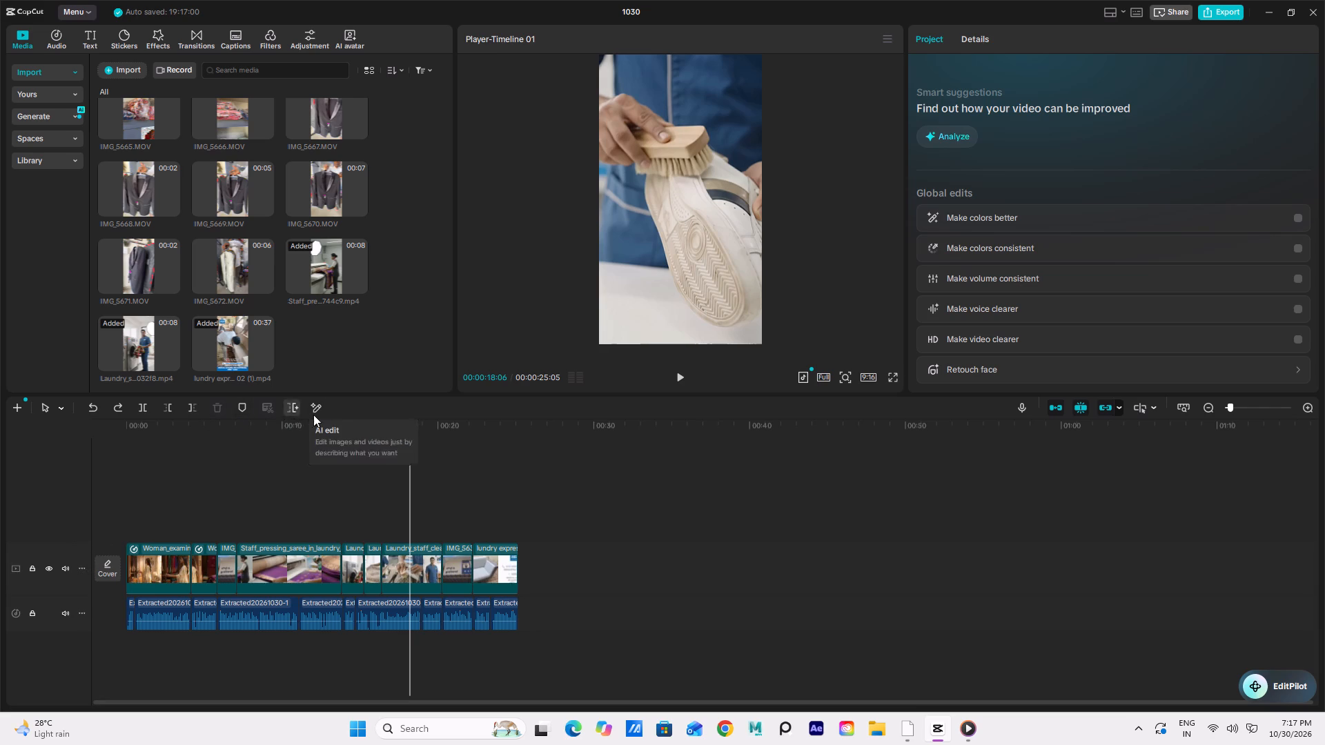
left_click(867, 379)
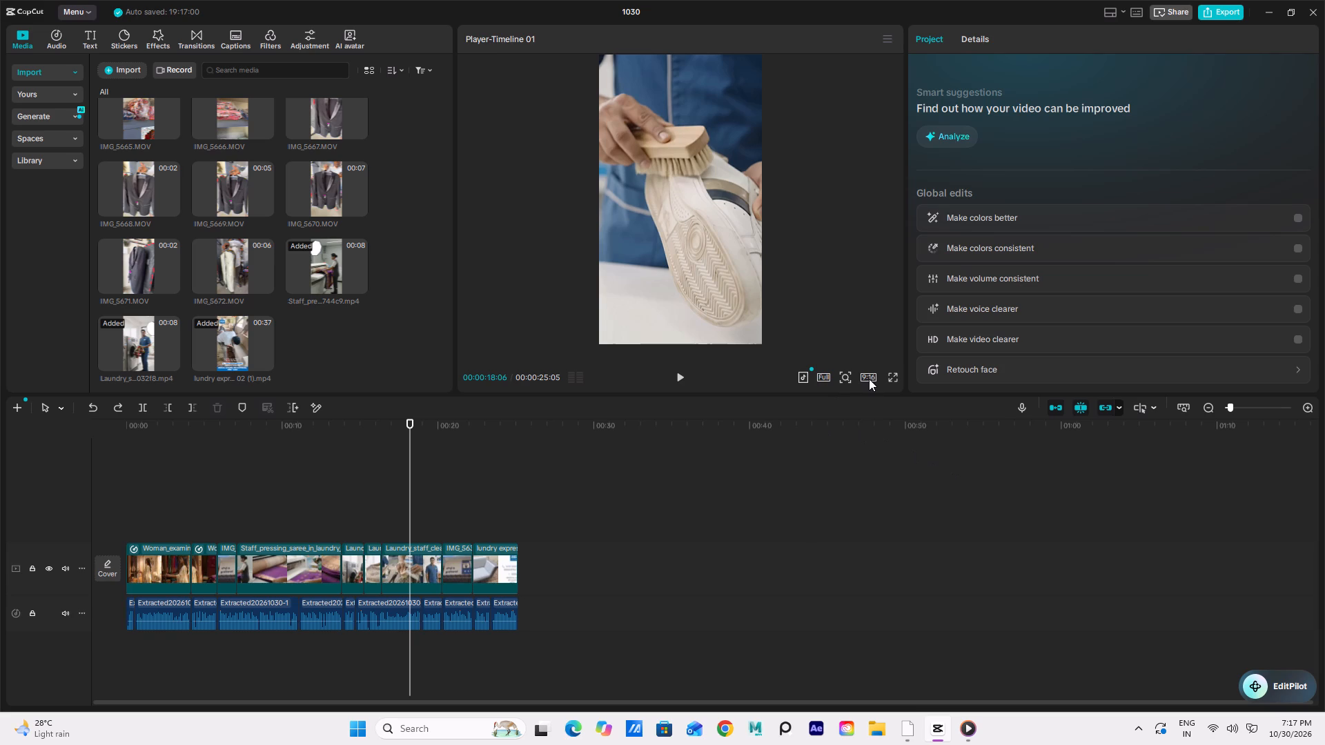
left_click(871, 374)
Review frames along the timeline from the closing contact card back to the opening wardrobe shot.
left_click(857, 608)
left_click(1040, 466)
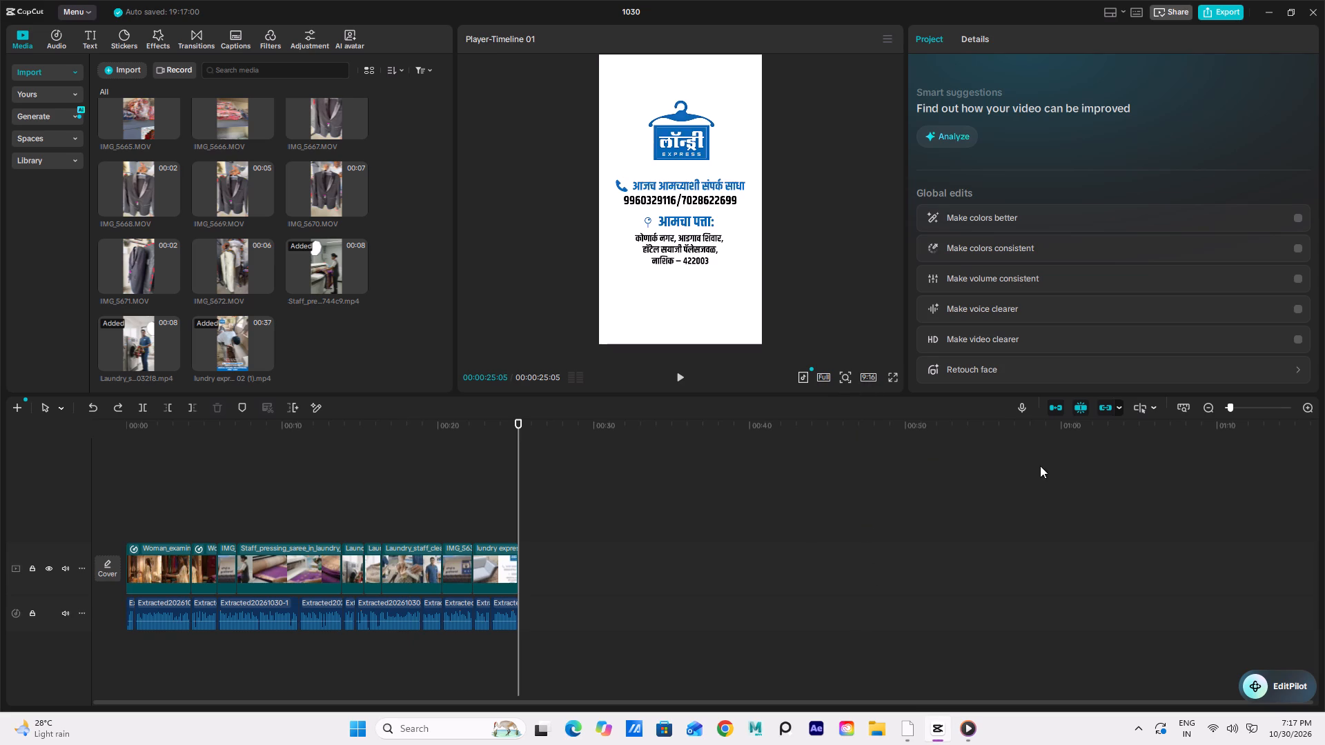
left_click(455, 453)
left_click(395, 467)
left_click(296, 455)
left_click(234, 456)
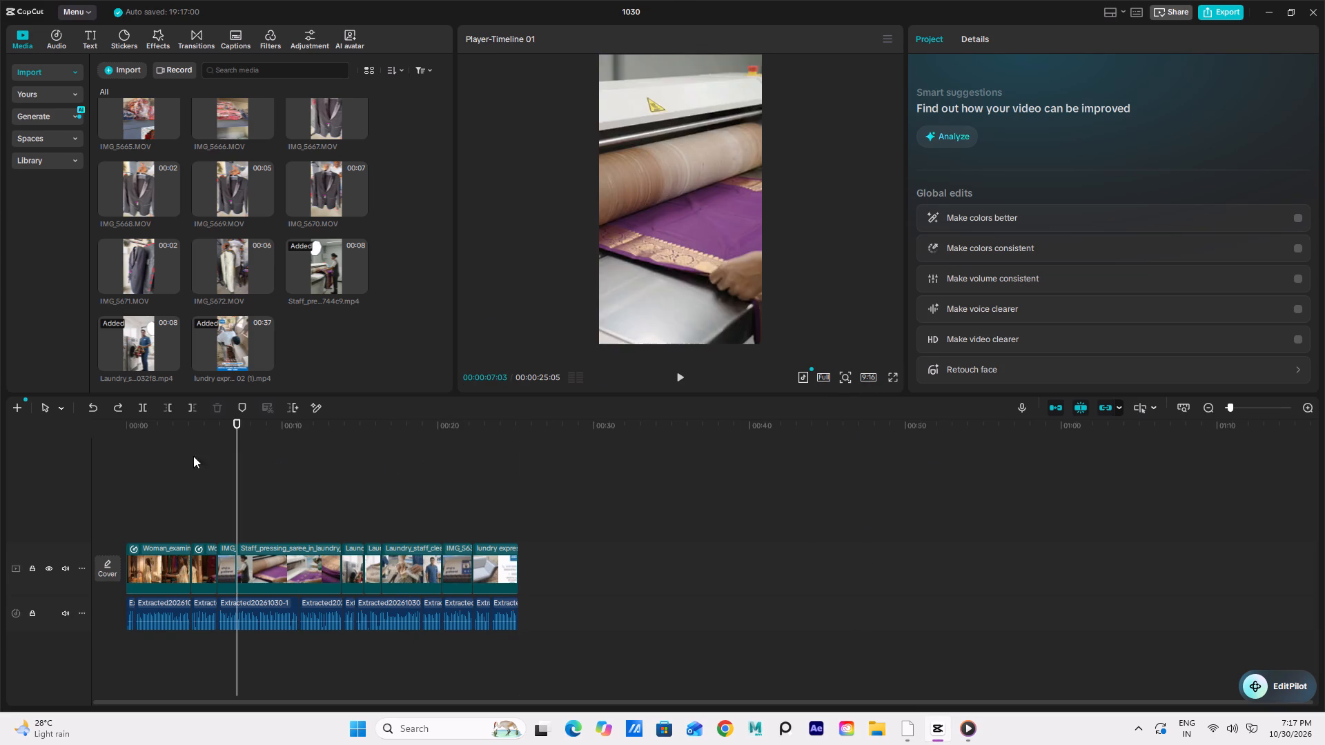
left_click(178, 457)
left_click(133, 459)
Examine the imported clips, stock library, spaces, AI generation options and favorites as possible media sources.
scroll(140, 282, "up", 5)
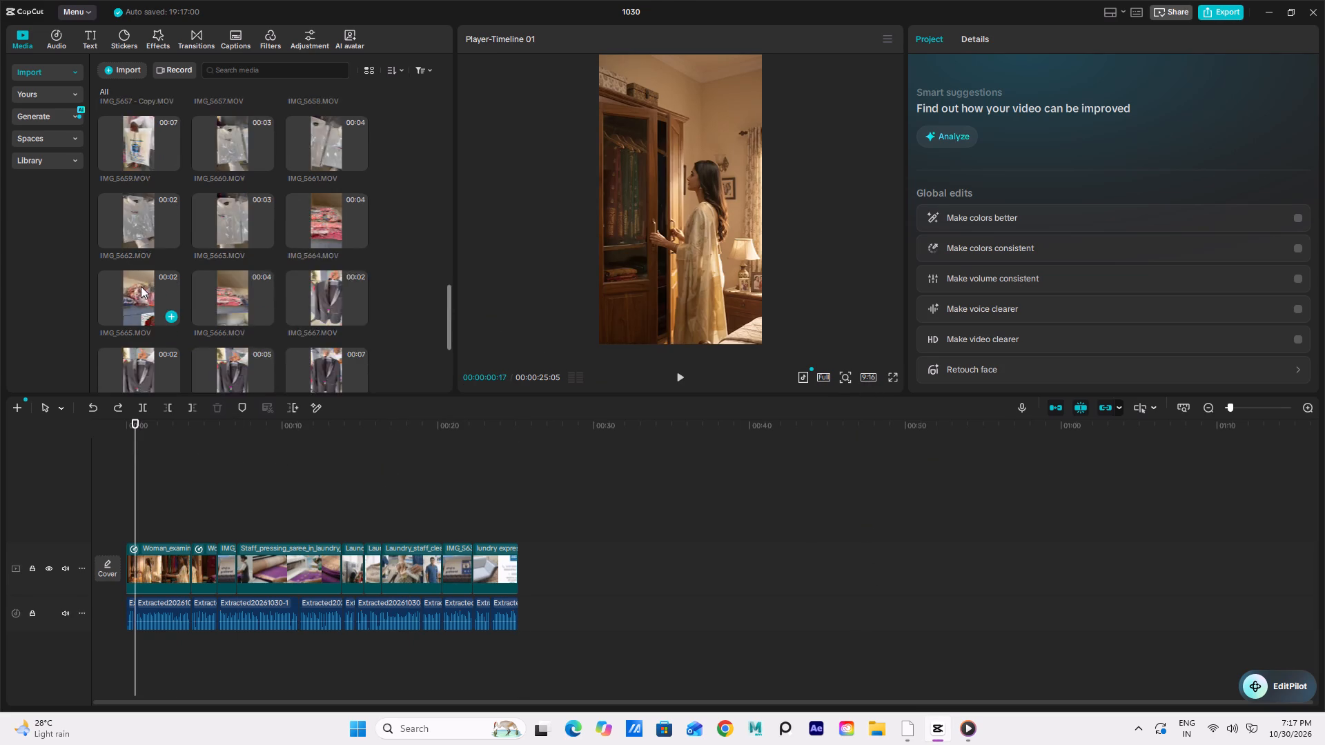
scroll(141, 286, "up", 15)
left_click(59, 161)
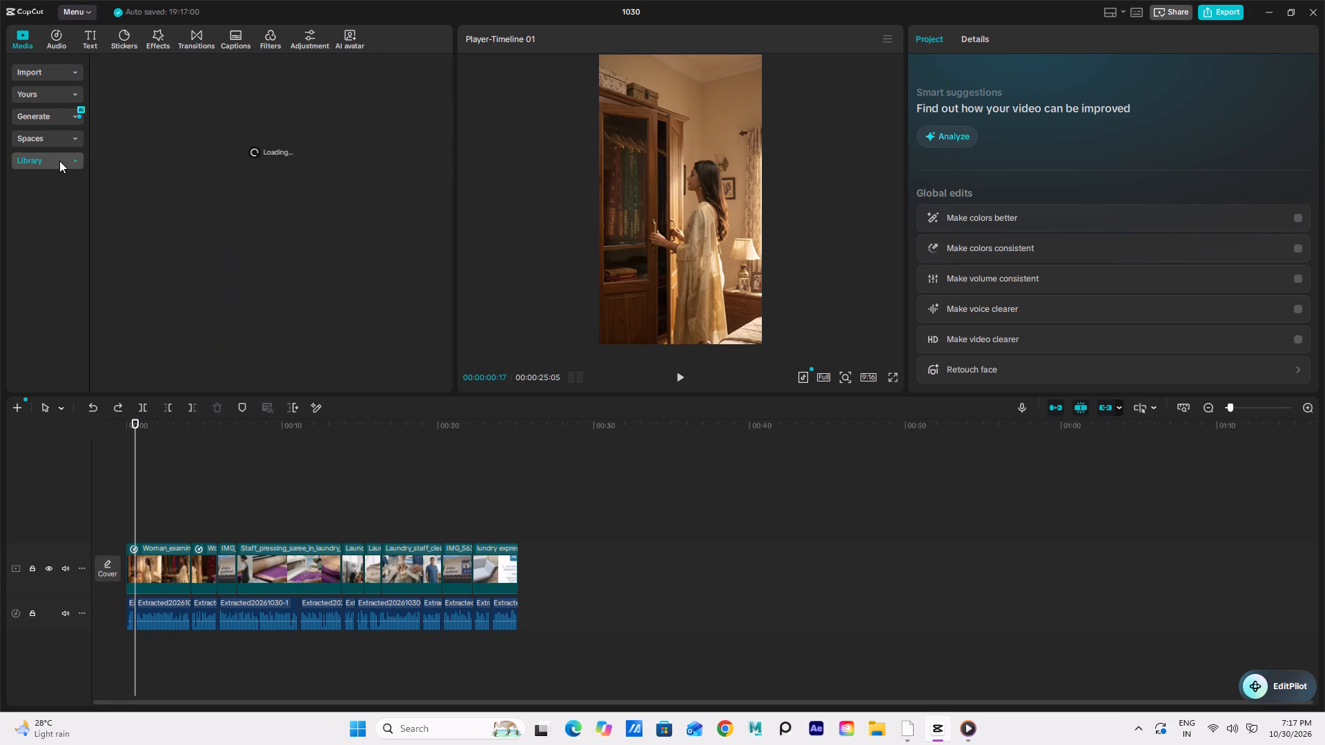
left_click(64, 139)
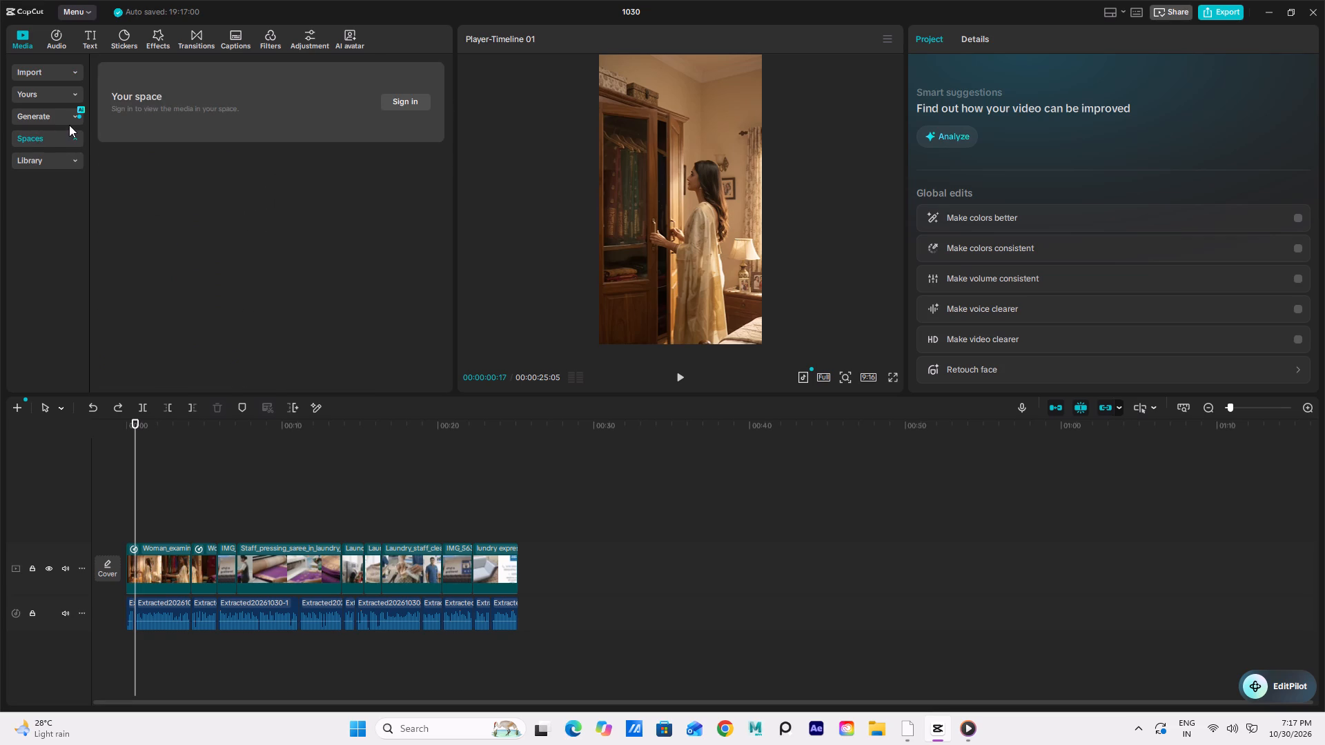
left_click(69, 125)
left_click(69, 116)
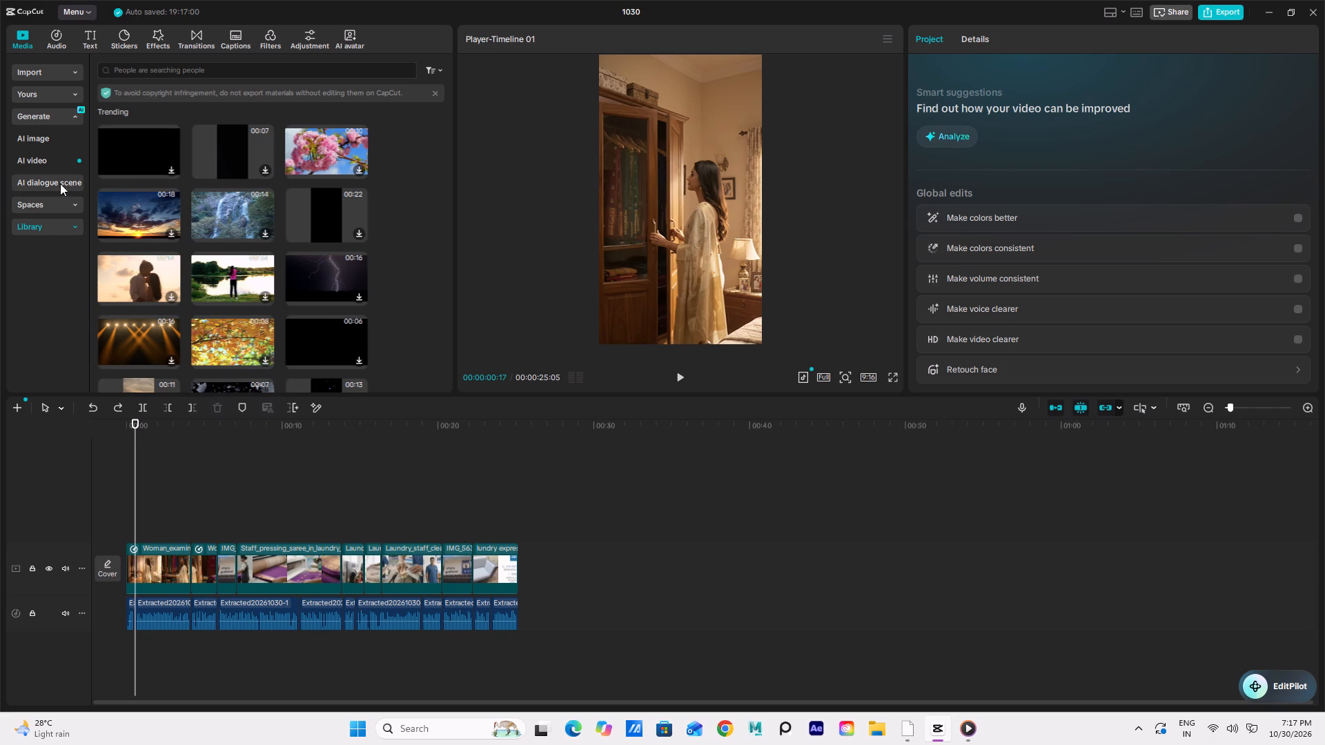
left_click(50, 101)
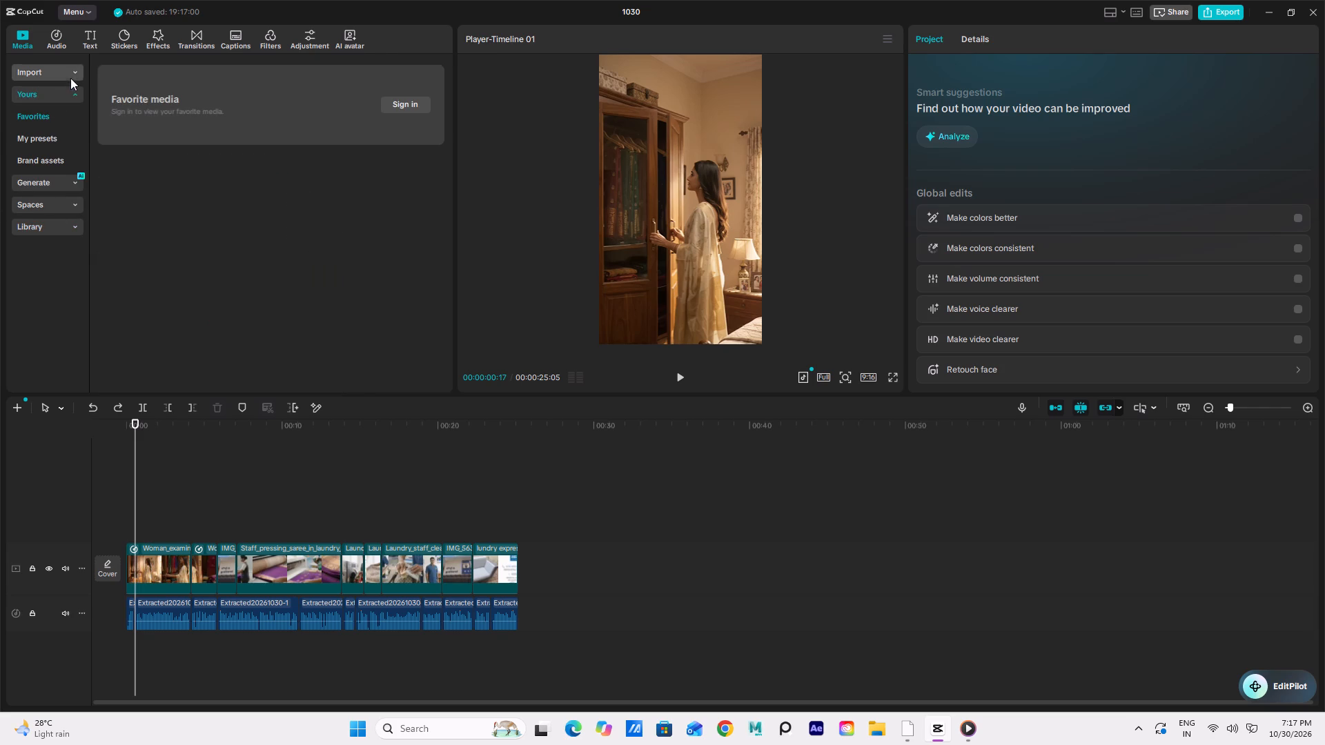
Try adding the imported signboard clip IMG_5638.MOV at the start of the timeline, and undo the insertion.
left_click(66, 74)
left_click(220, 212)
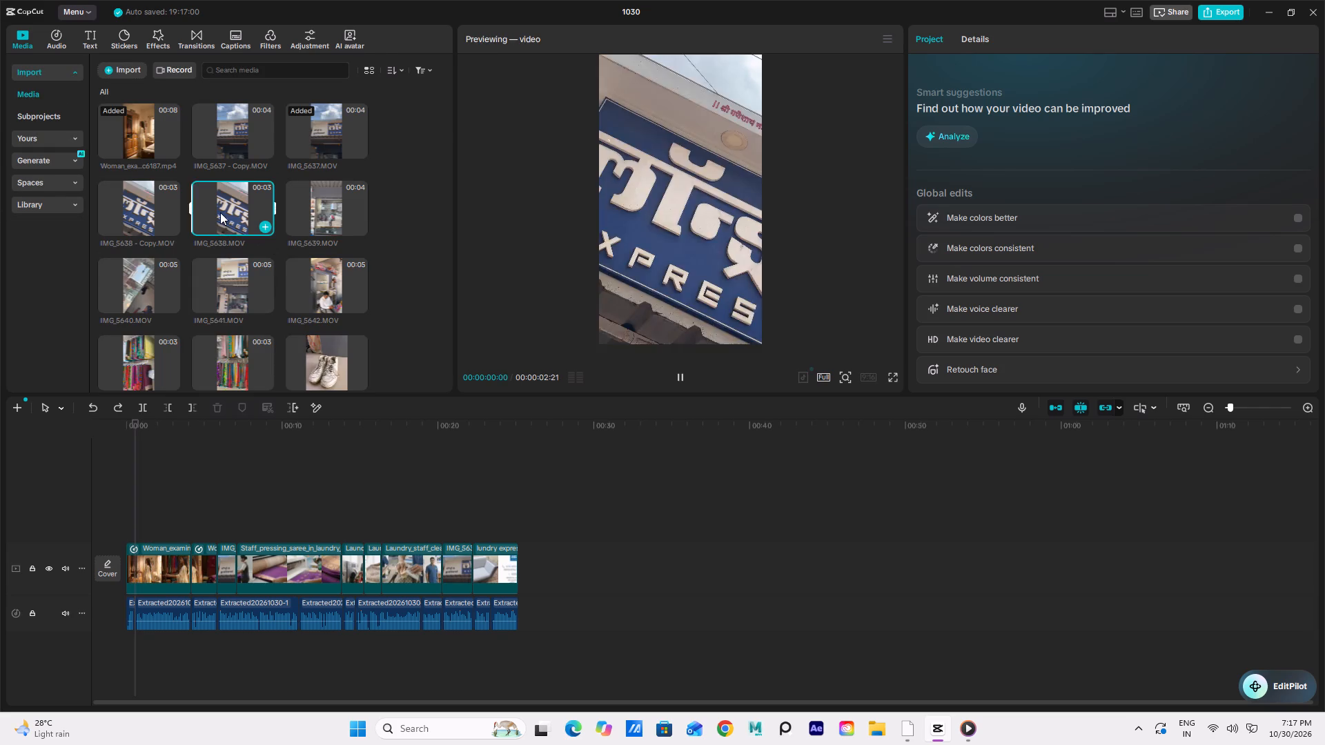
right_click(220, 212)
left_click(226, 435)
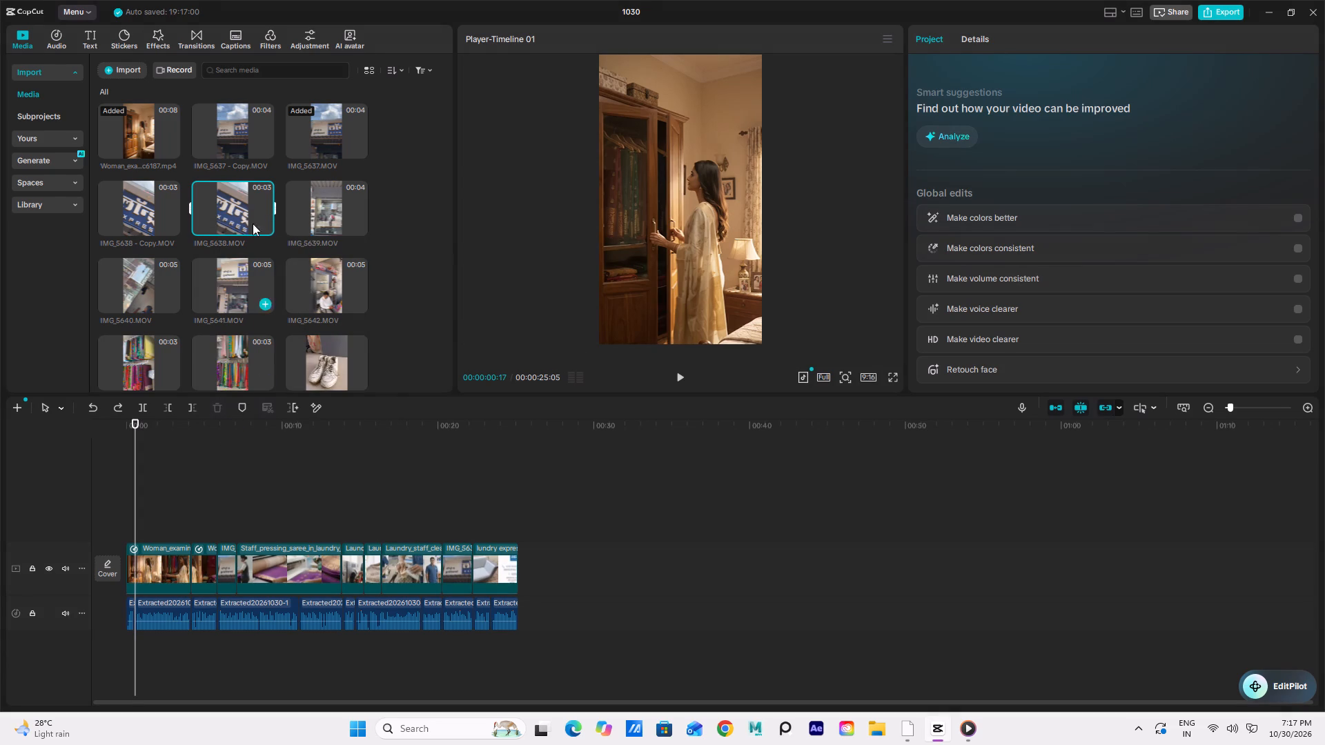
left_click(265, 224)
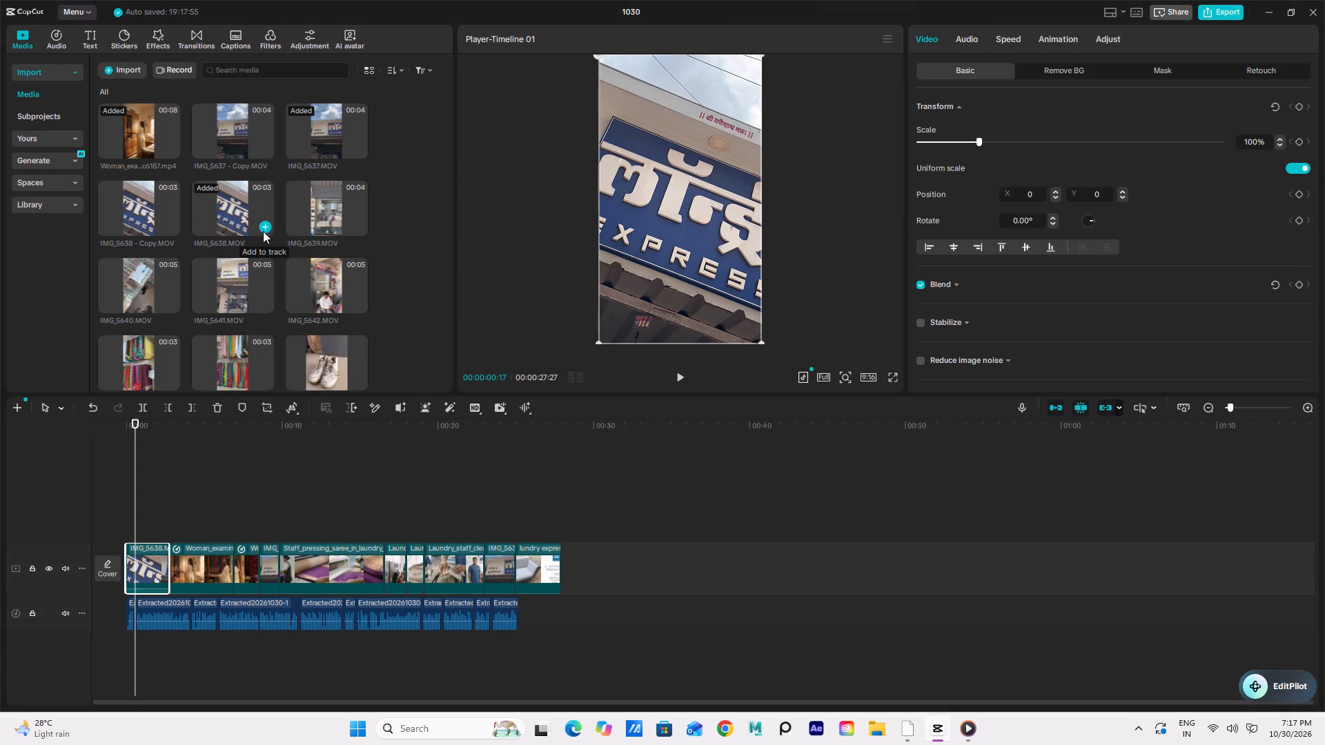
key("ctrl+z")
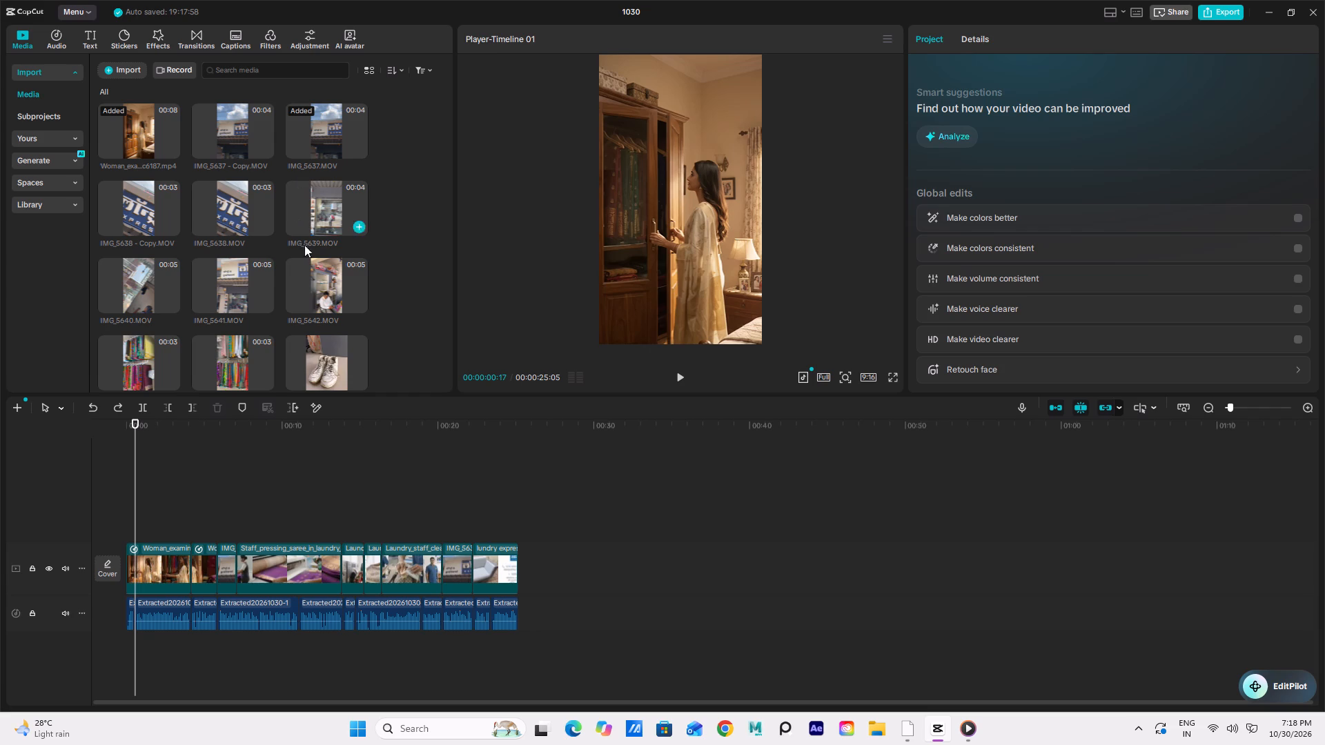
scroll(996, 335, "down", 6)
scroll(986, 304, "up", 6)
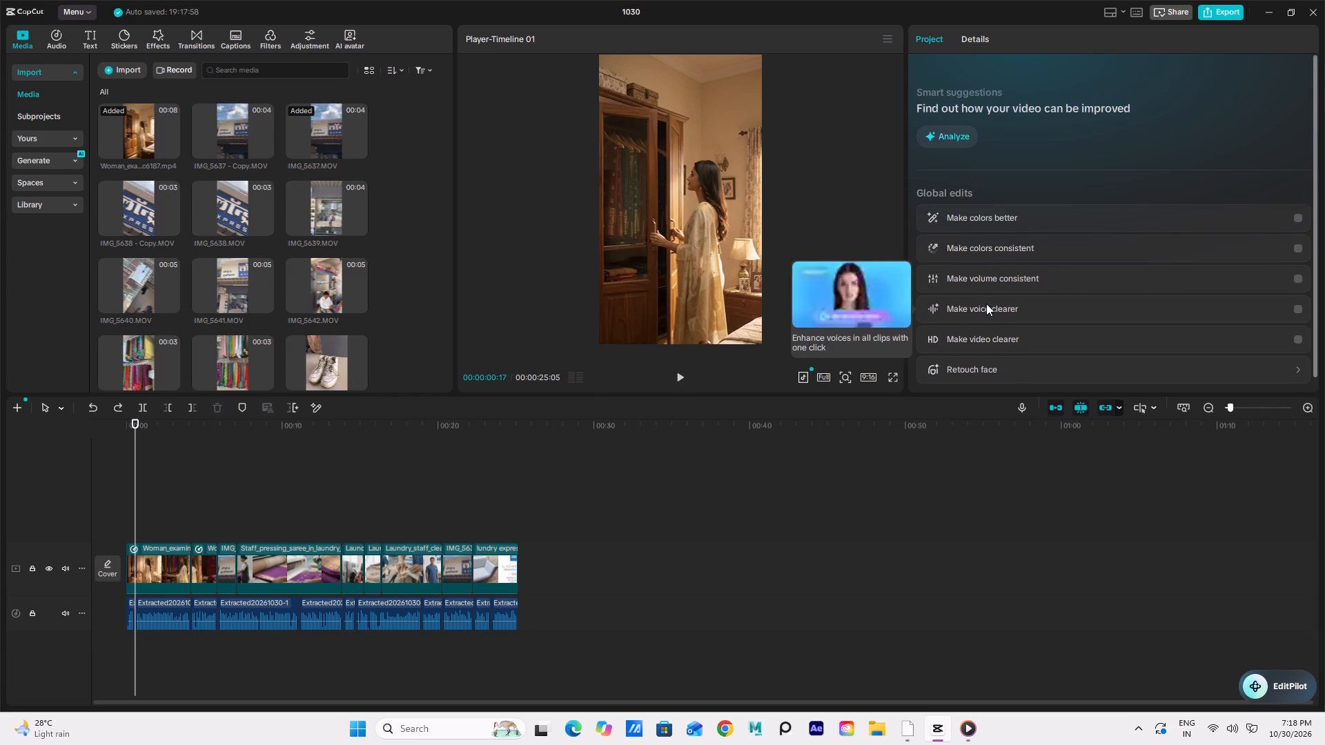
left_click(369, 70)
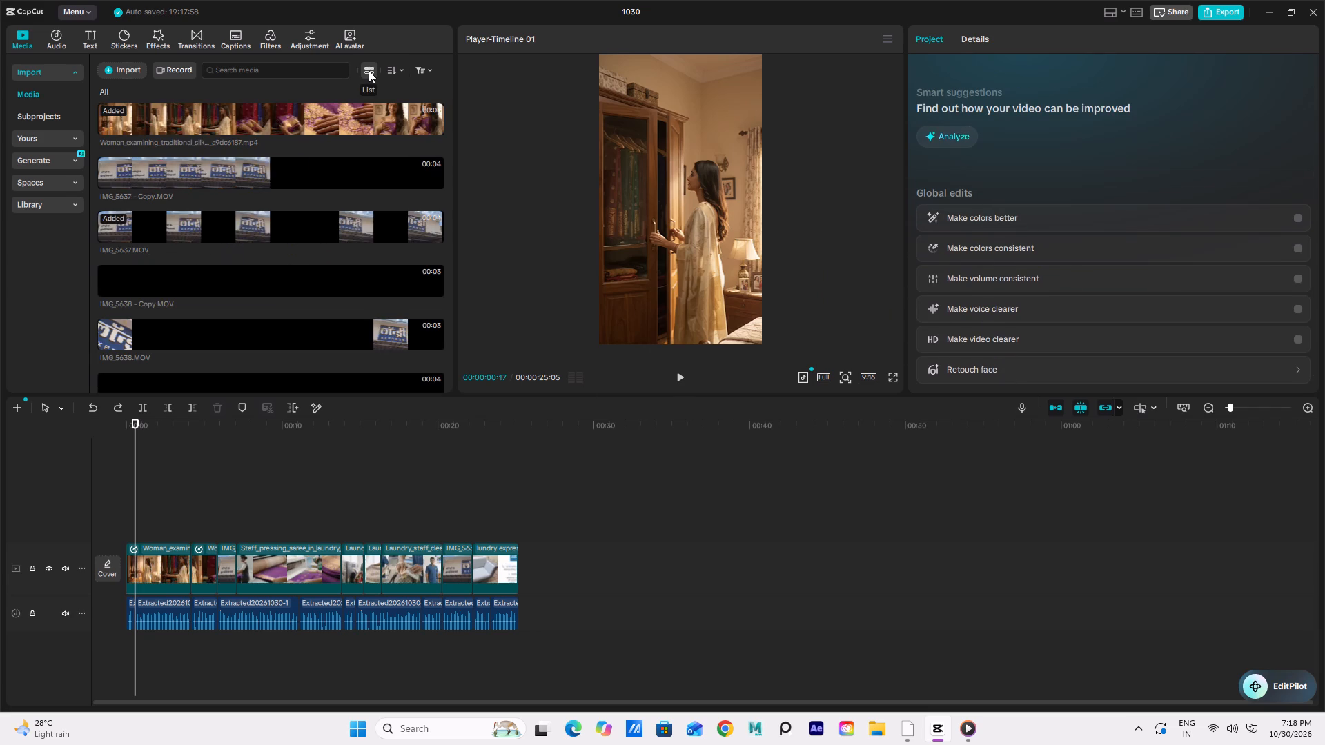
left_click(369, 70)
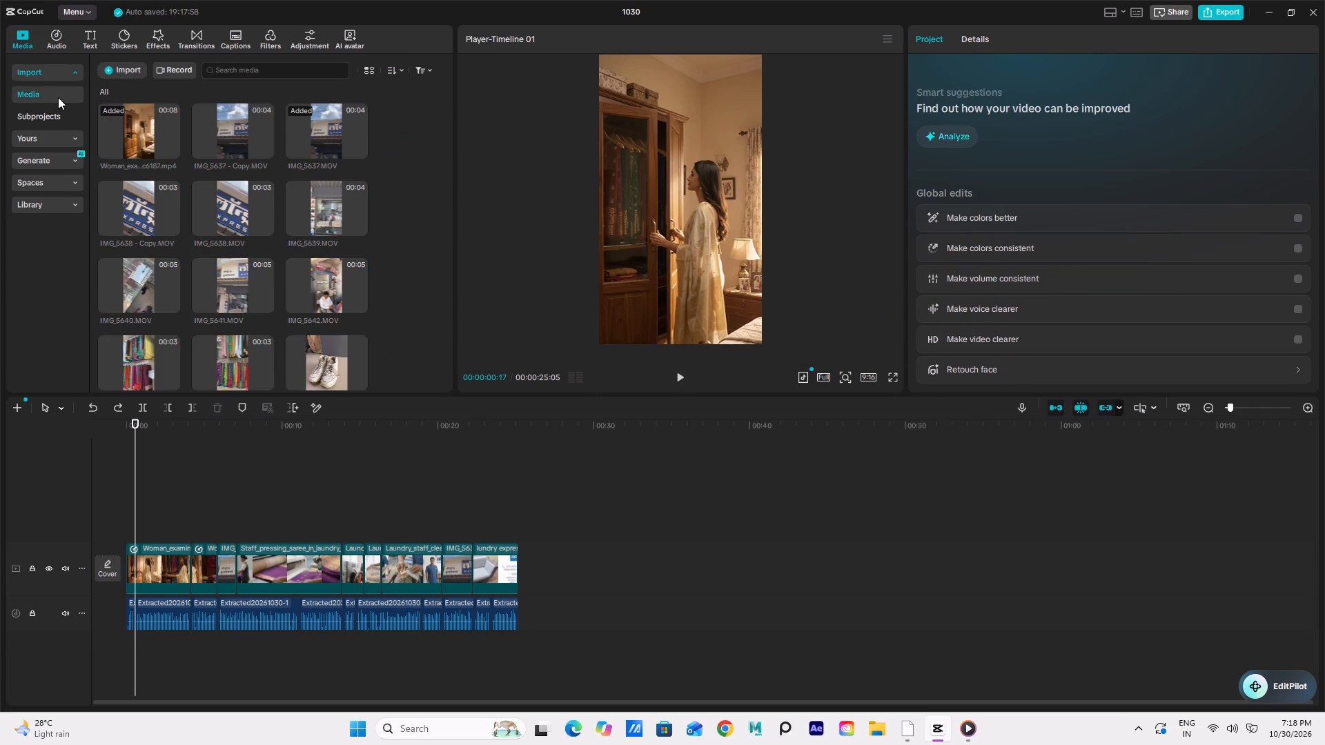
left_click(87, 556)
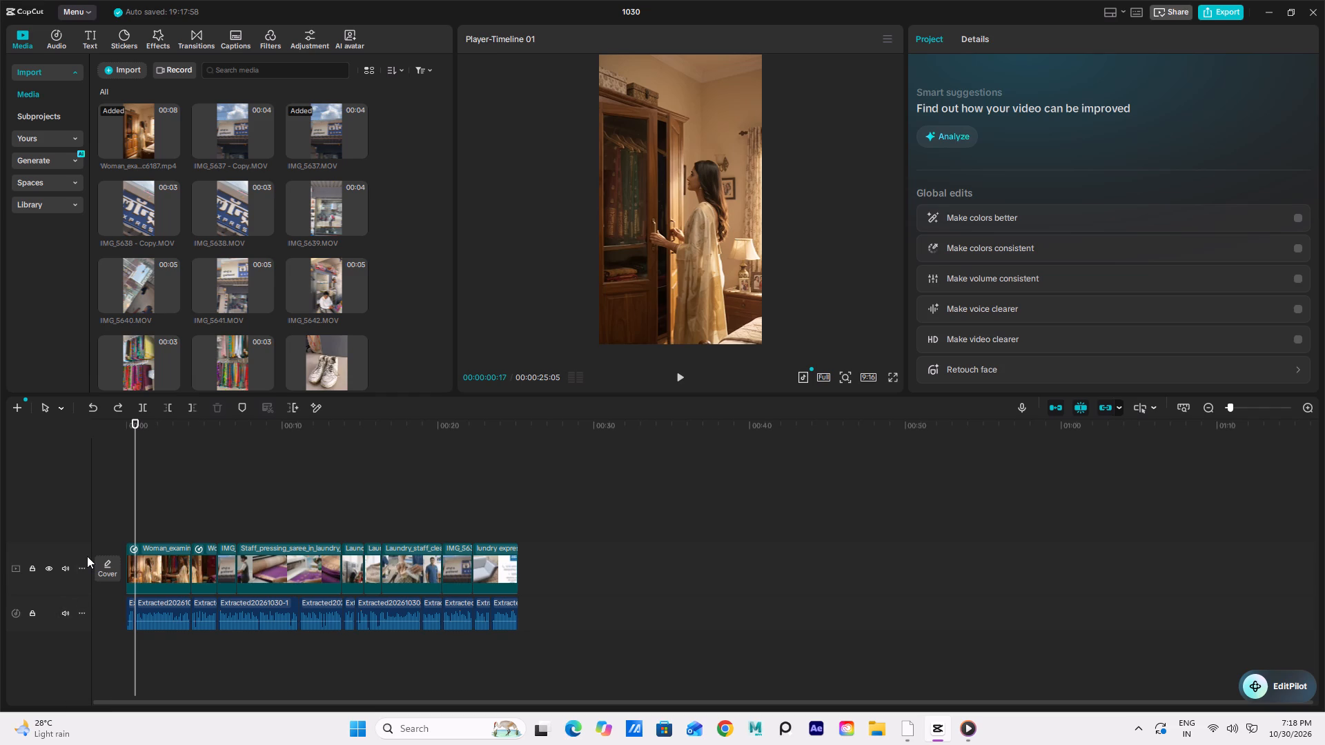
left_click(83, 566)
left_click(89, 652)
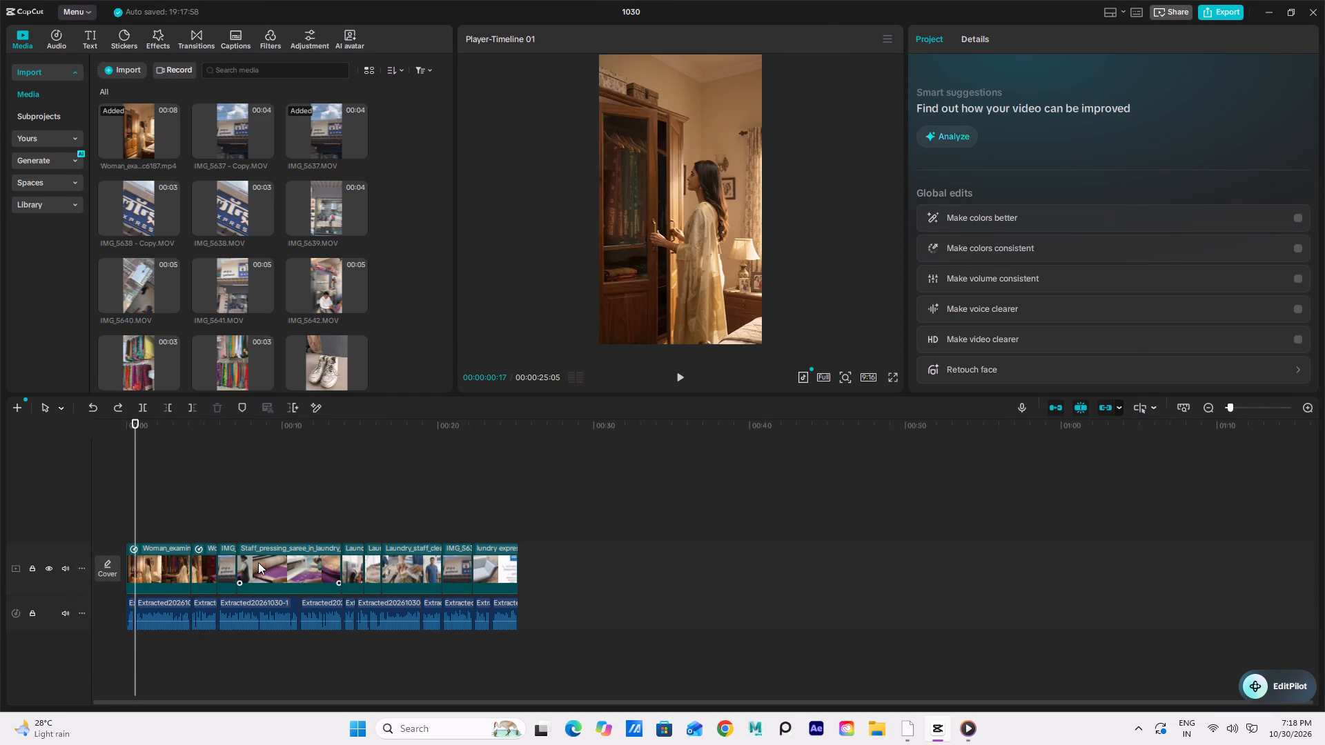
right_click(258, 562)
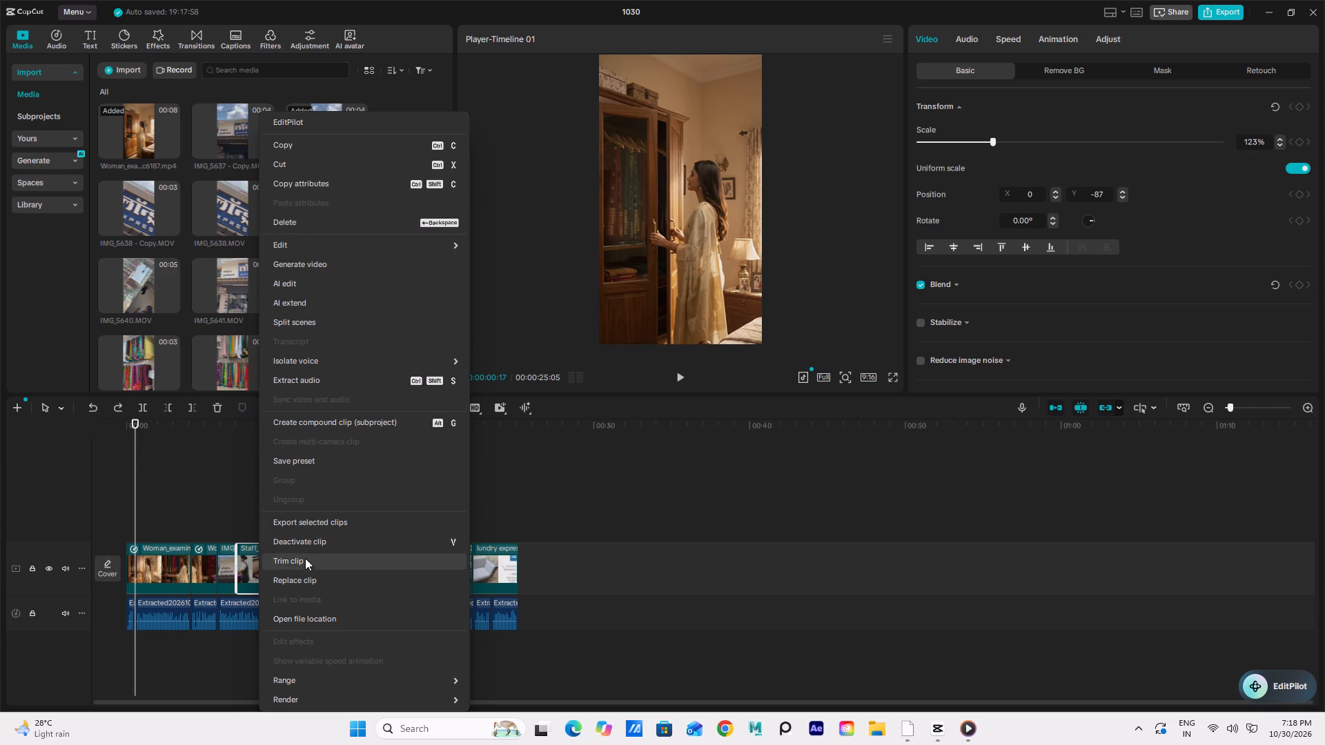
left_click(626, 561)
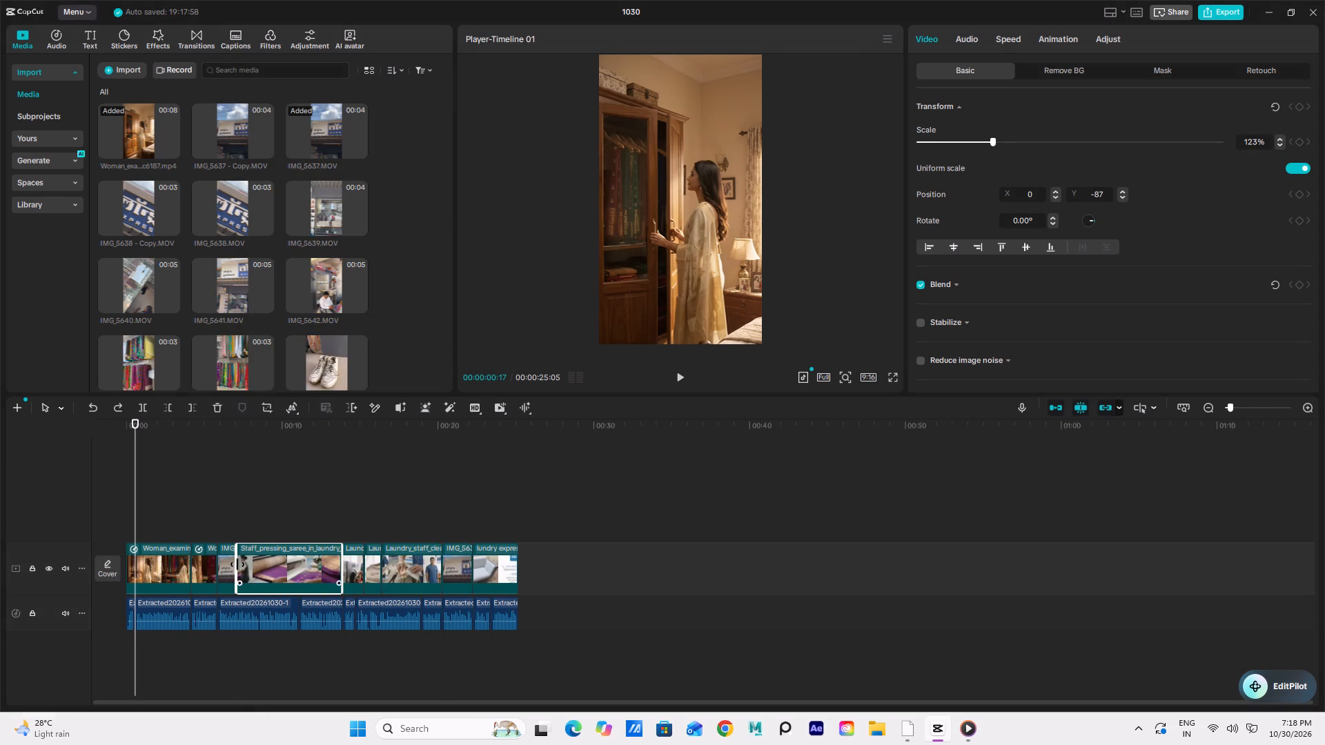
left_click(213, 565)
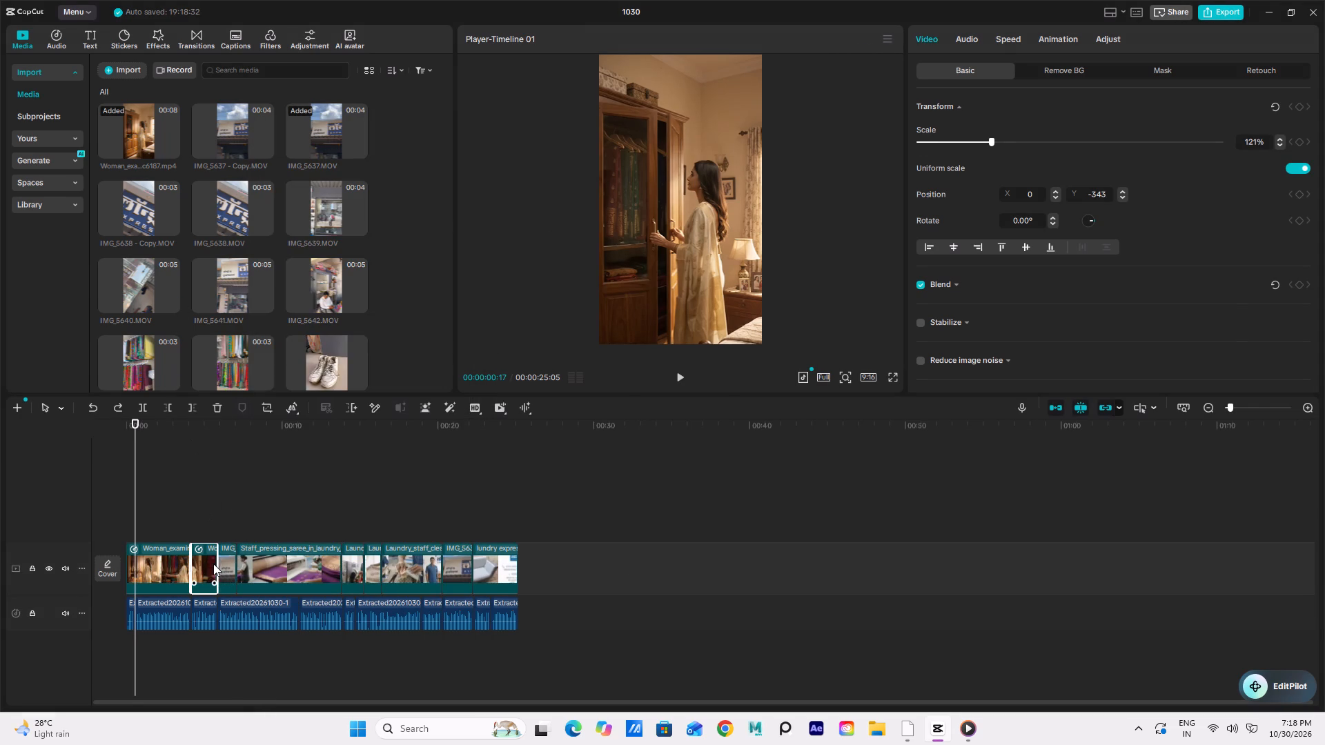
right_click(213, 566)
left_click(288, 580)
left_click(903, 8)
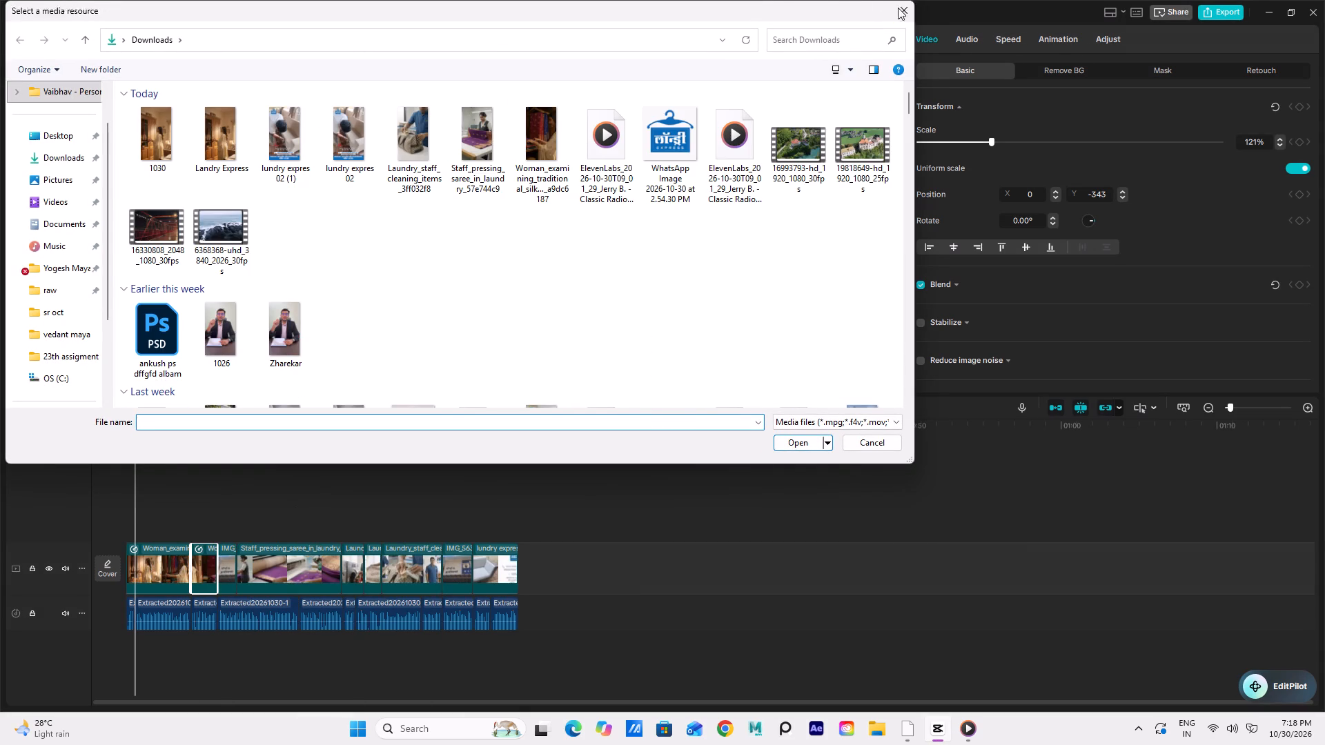
Preview the imported shoe photo and the hanging-clothes clips IMG_5643.MOV and IMG_5644.MOV as replacements for the short saree segment.
right_click(153, 220)
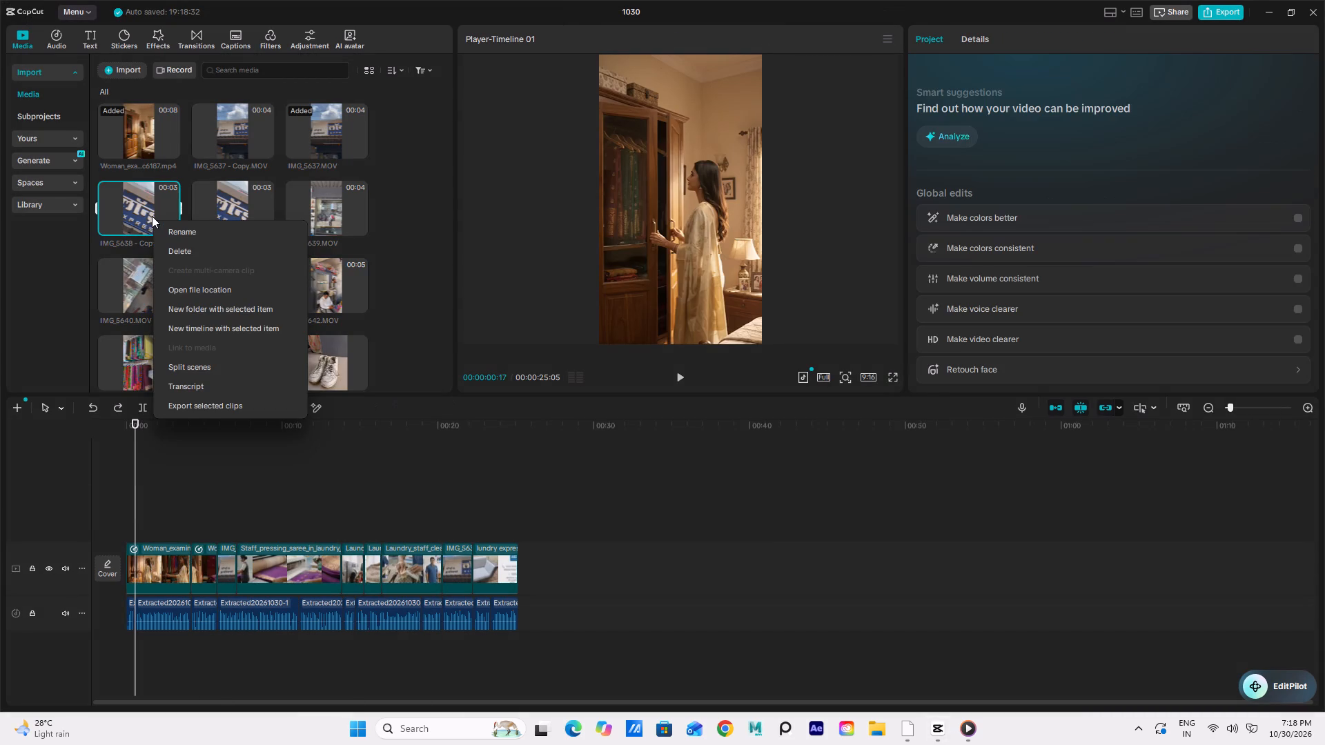
left_click(205, 192)
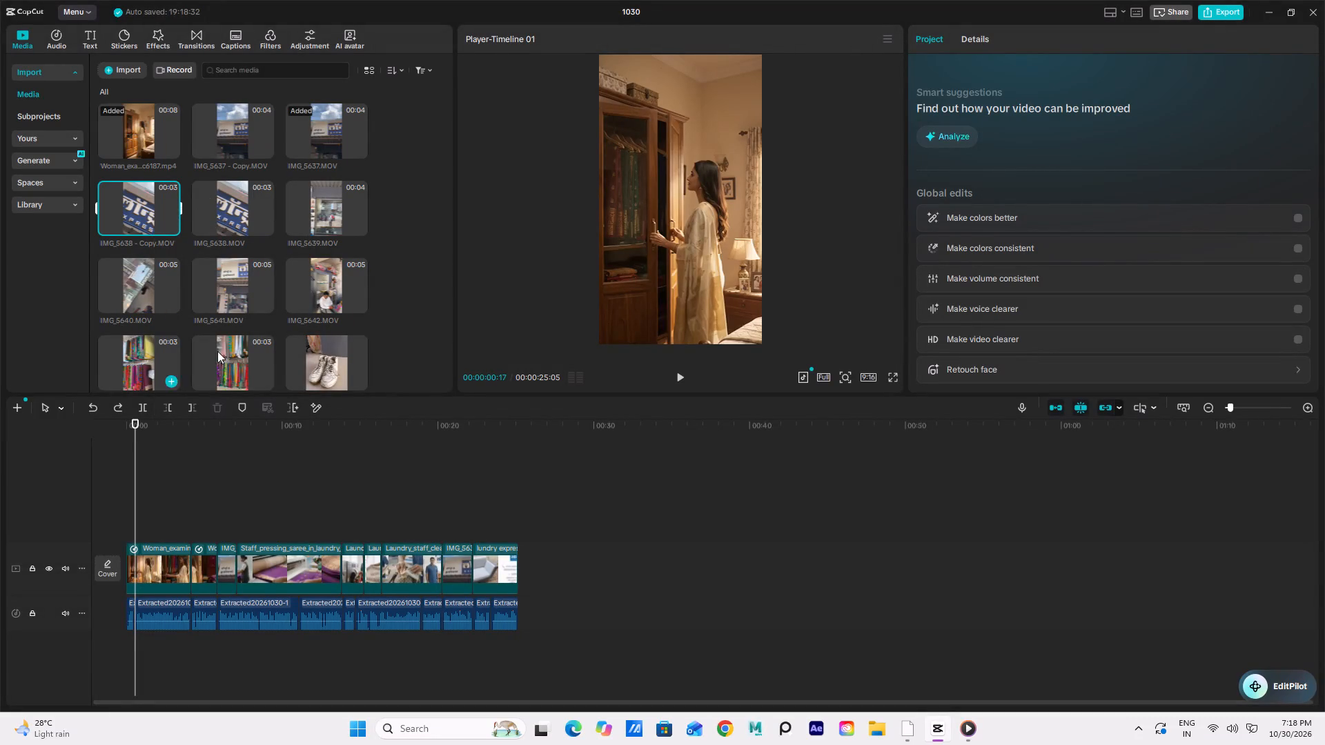
scroll(226, 351, "down", 1)
left_click(226, 351)
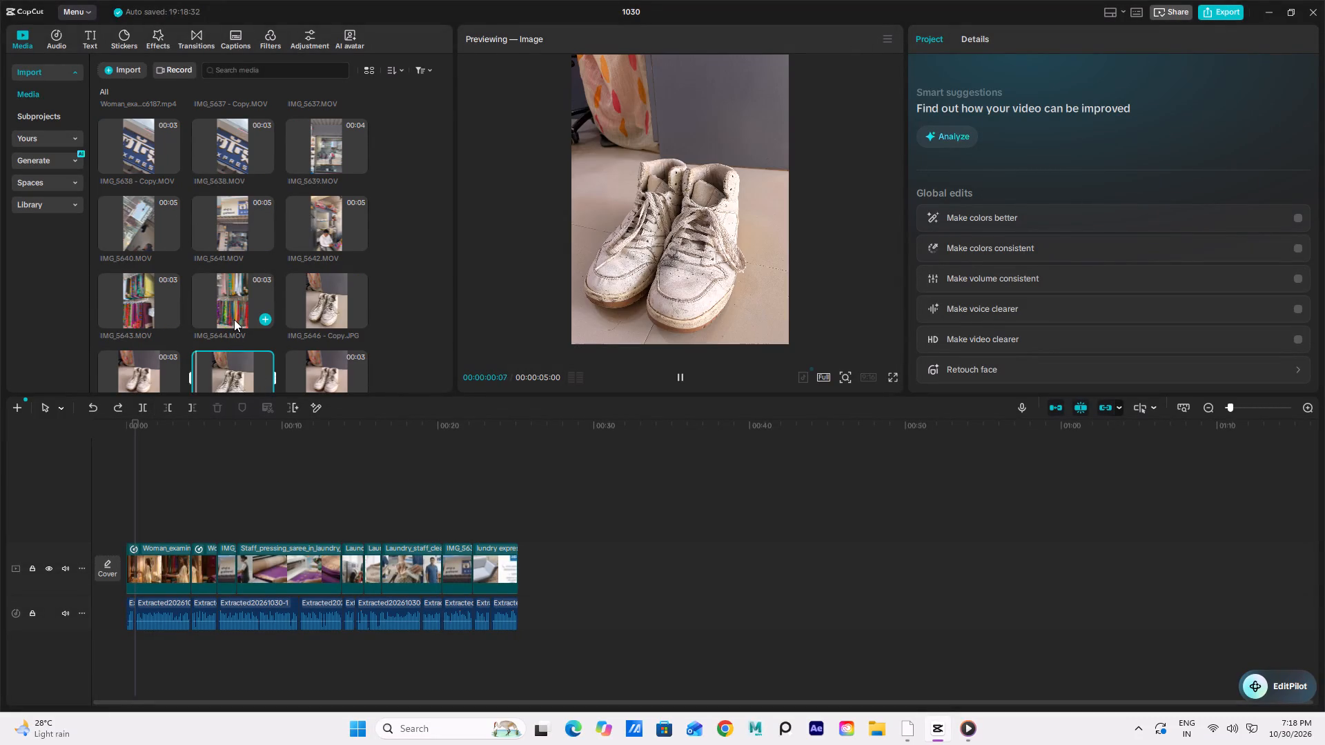
left_click(234, 319)
left_click(169, 304)
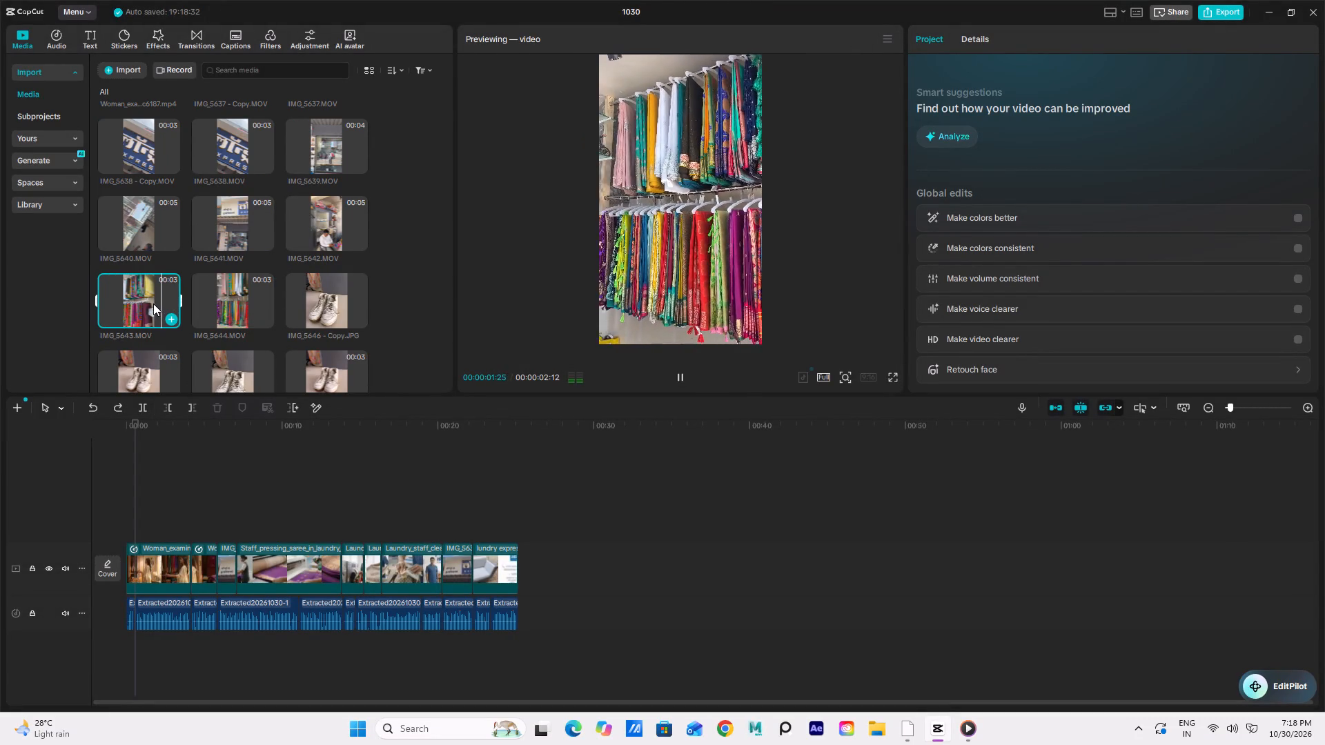
right_click(170, 315)
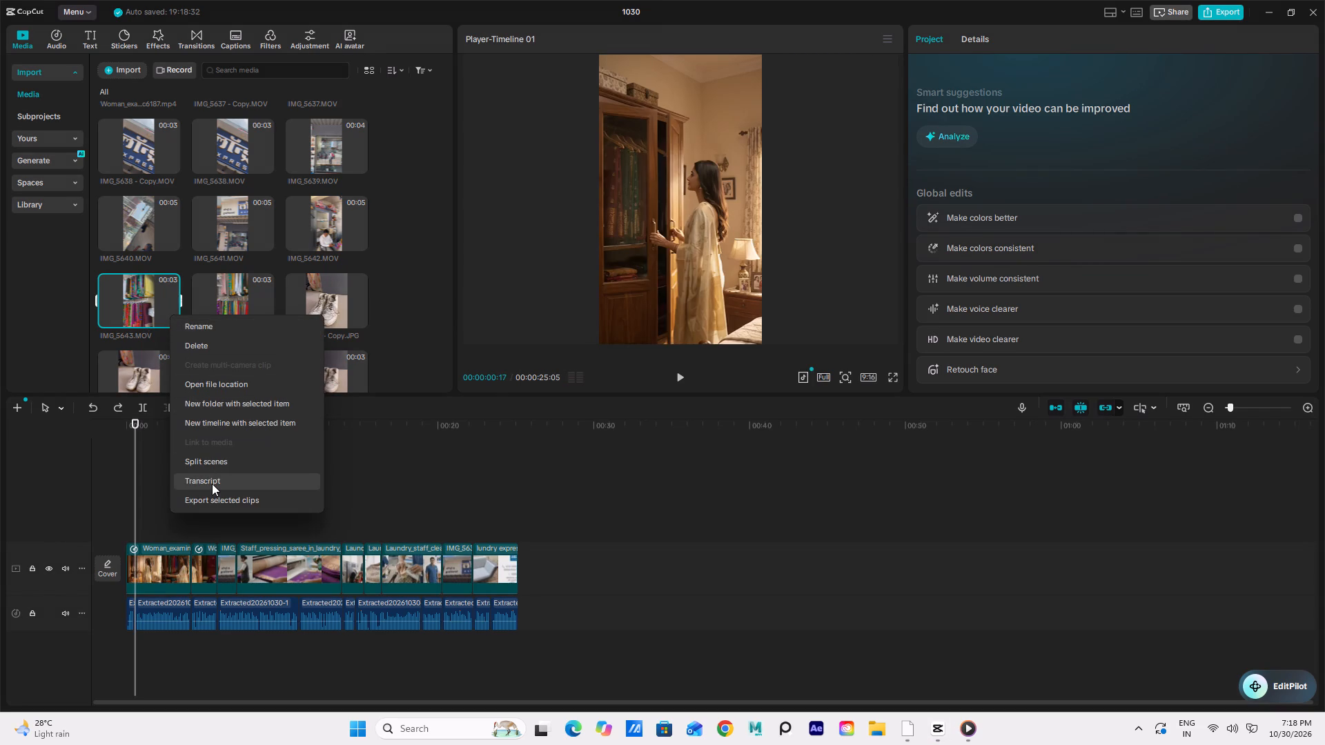
left_click(349, 457)
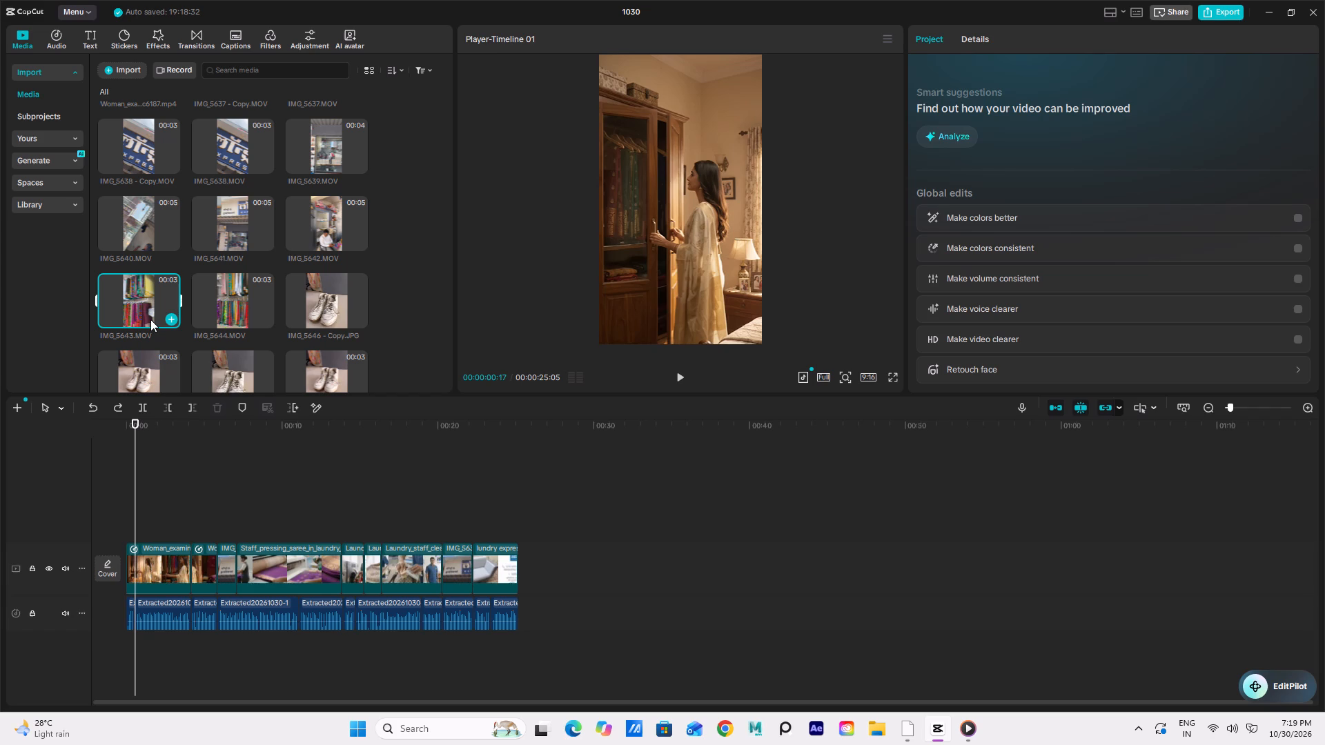
left_click(210, 553)
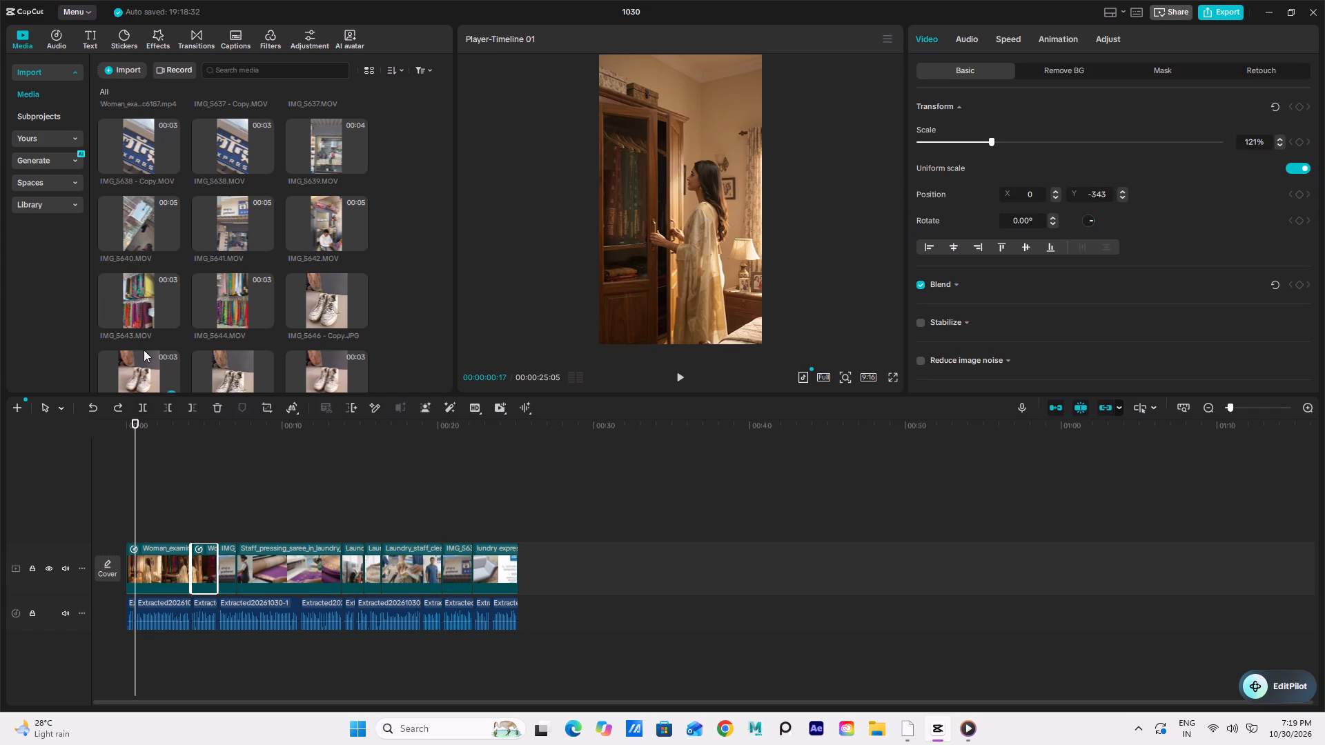
left_click(144, 319)
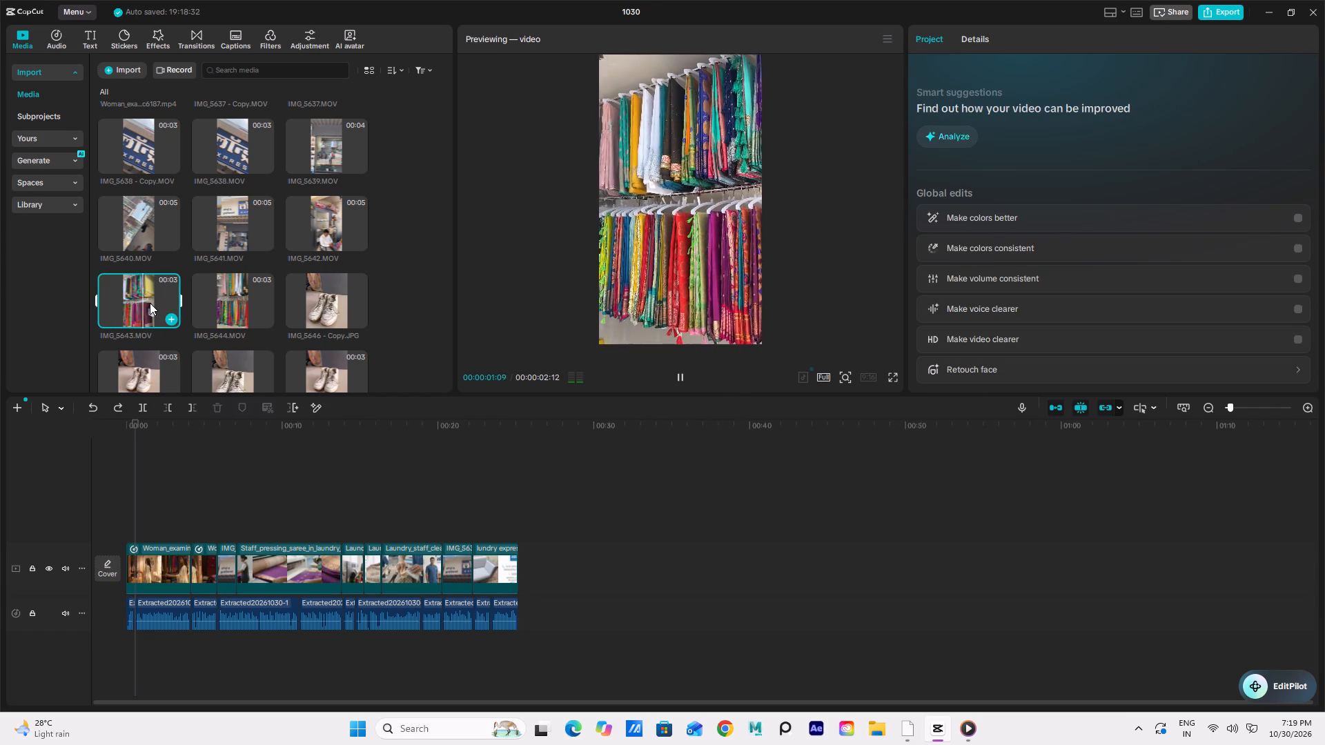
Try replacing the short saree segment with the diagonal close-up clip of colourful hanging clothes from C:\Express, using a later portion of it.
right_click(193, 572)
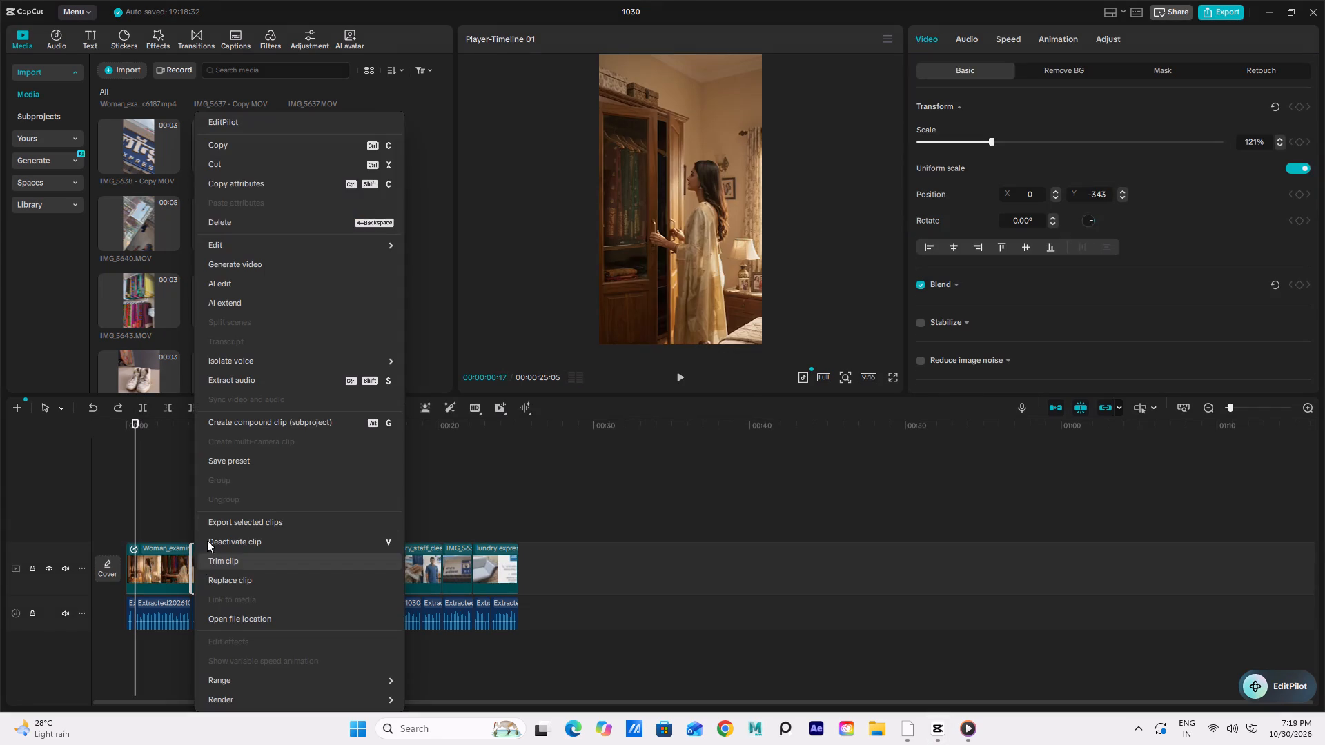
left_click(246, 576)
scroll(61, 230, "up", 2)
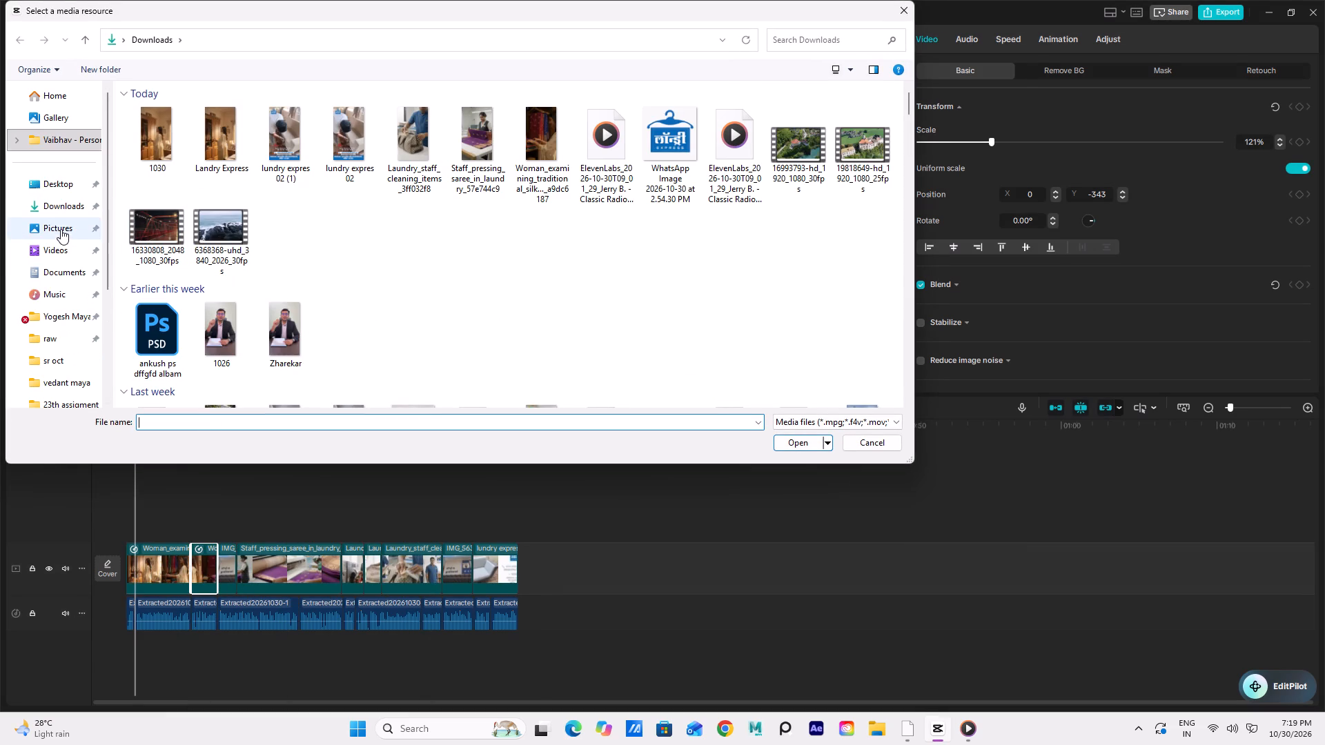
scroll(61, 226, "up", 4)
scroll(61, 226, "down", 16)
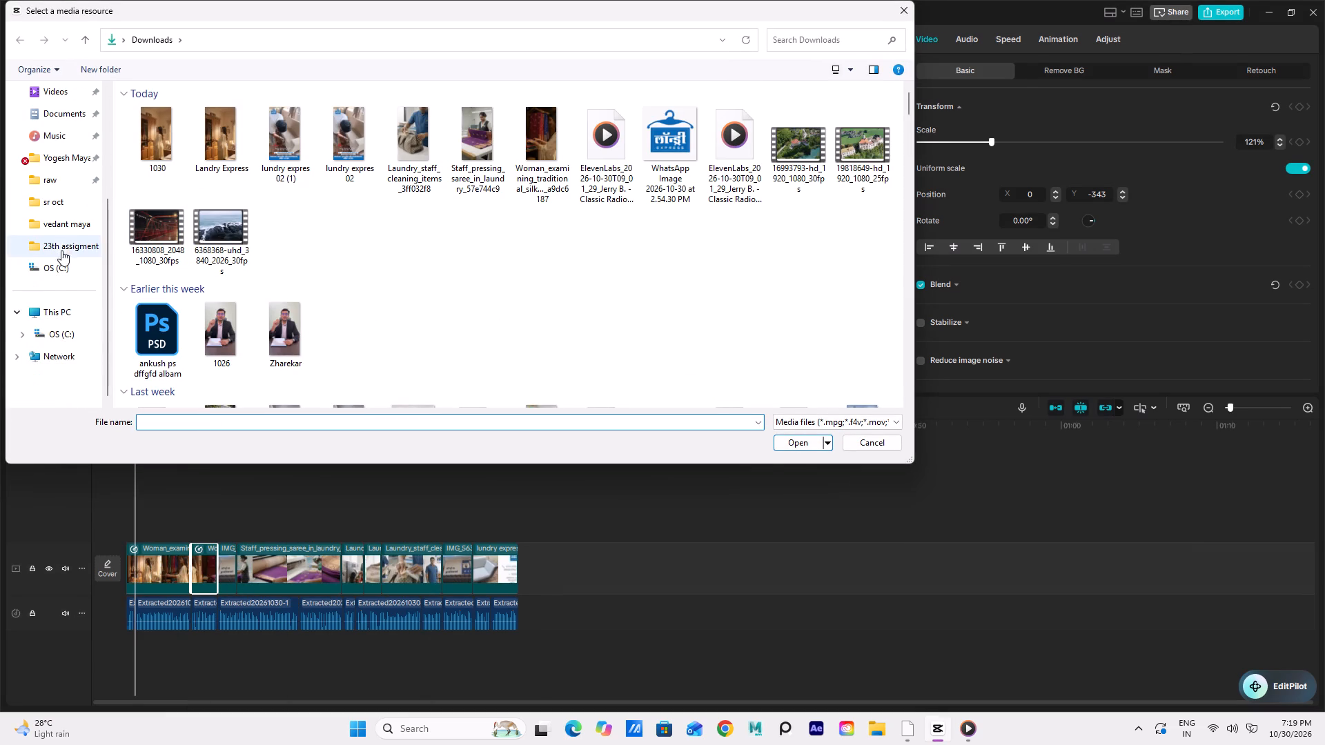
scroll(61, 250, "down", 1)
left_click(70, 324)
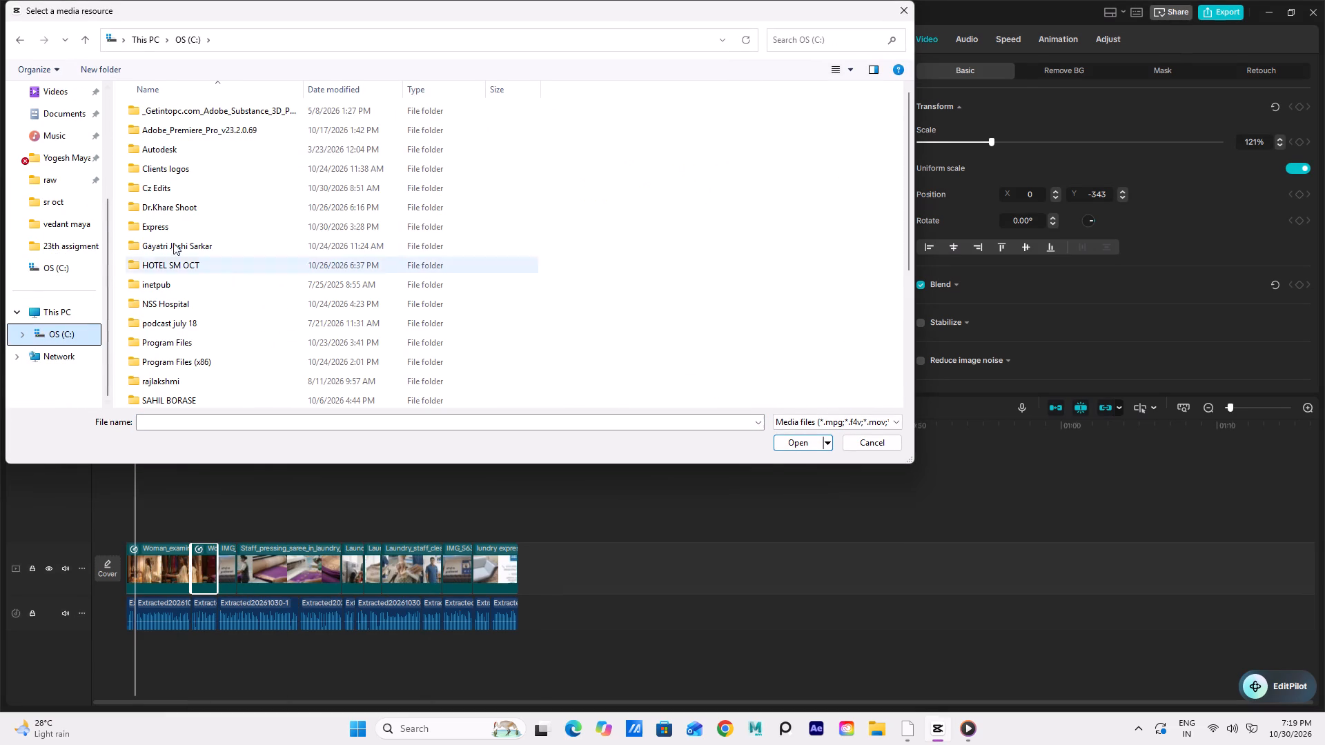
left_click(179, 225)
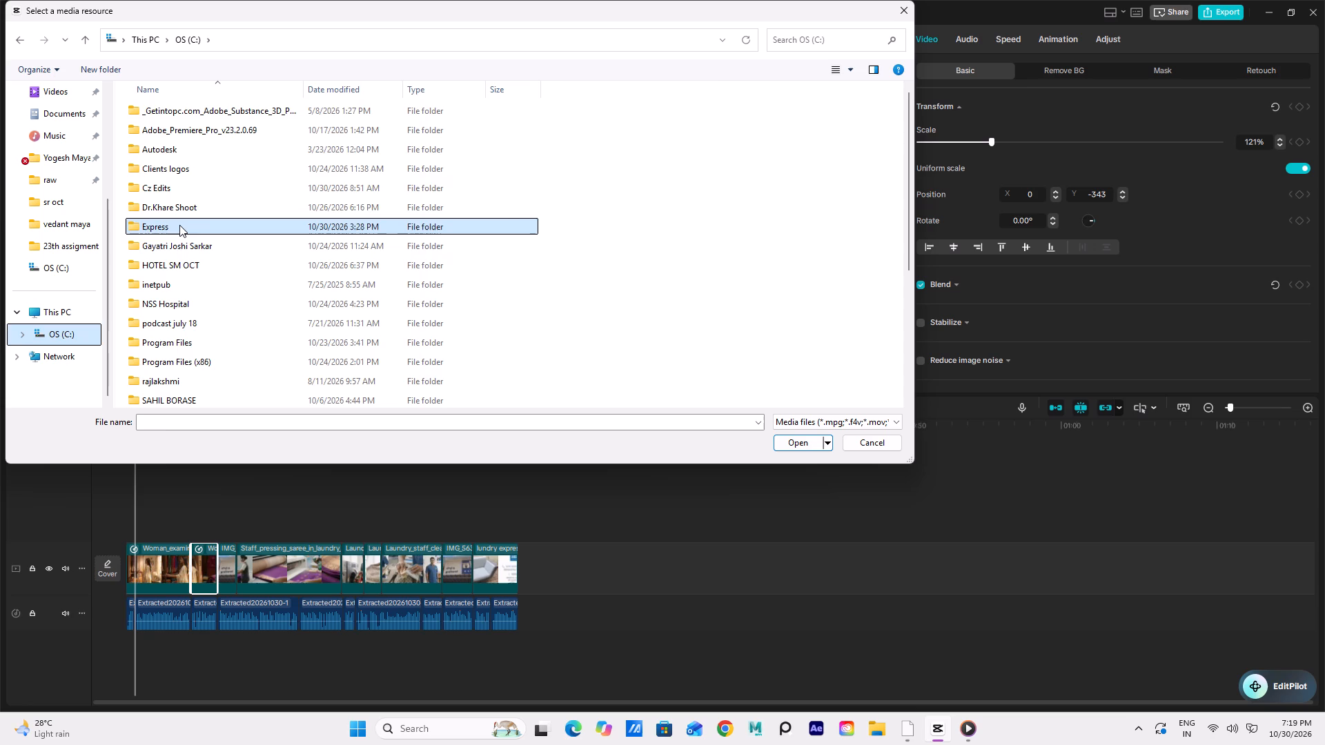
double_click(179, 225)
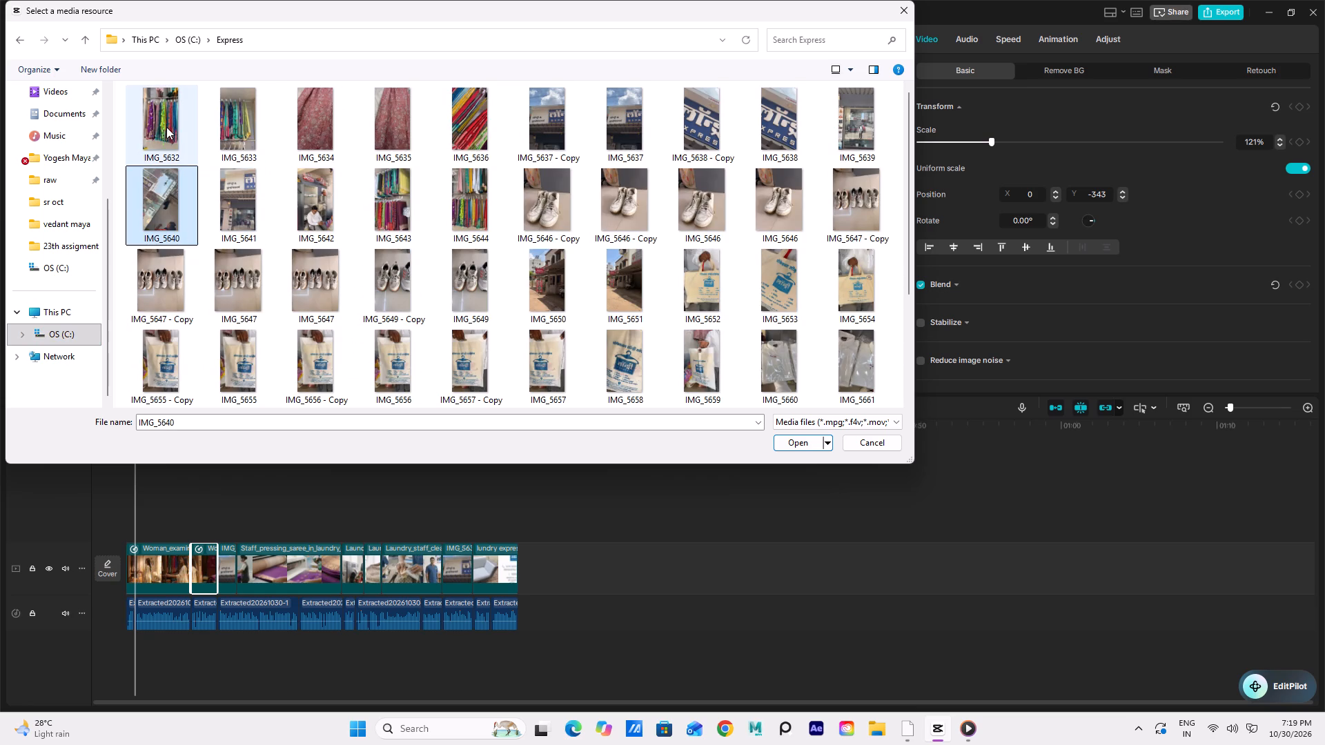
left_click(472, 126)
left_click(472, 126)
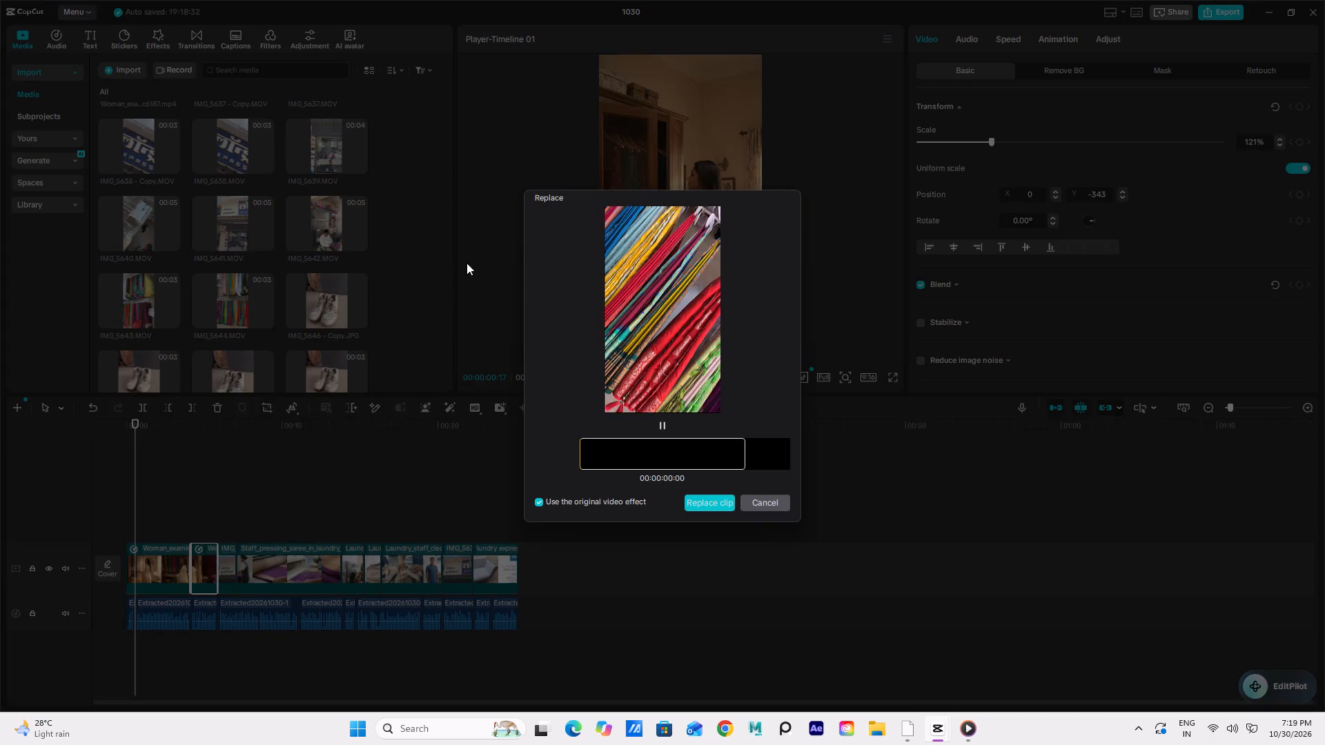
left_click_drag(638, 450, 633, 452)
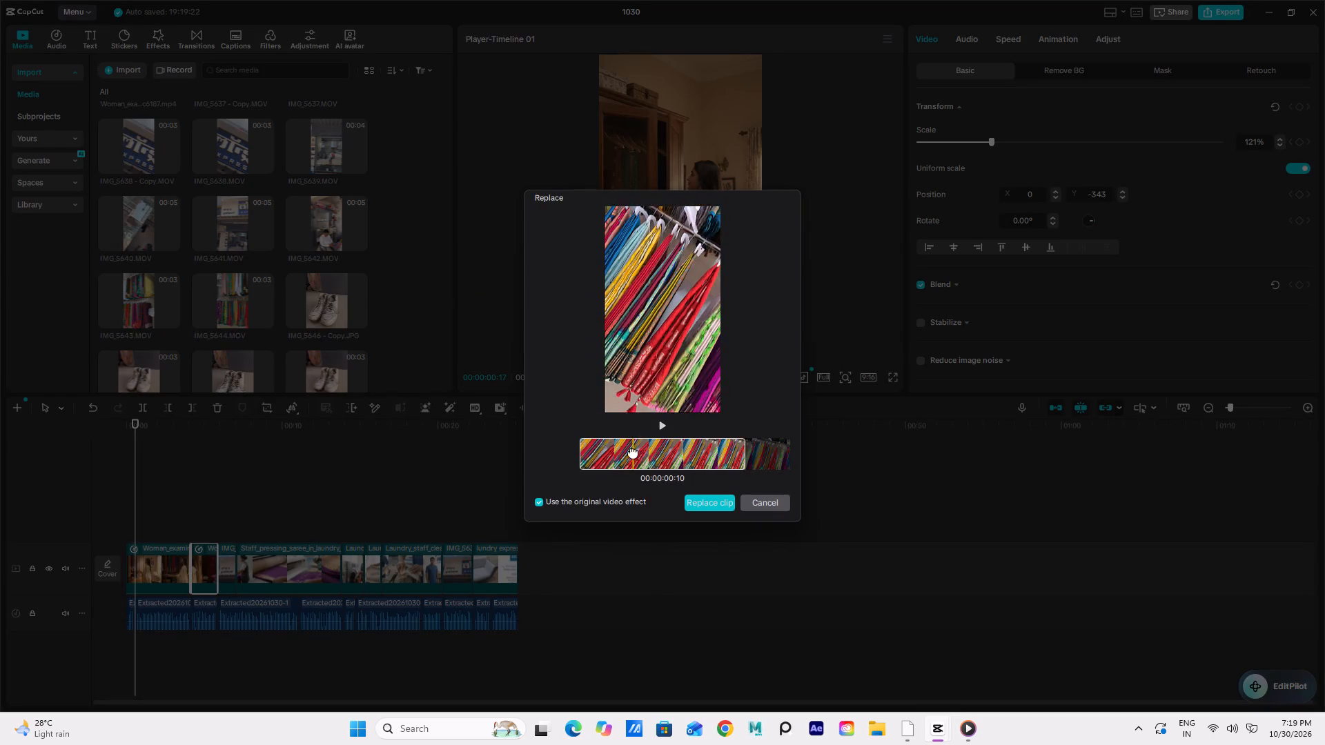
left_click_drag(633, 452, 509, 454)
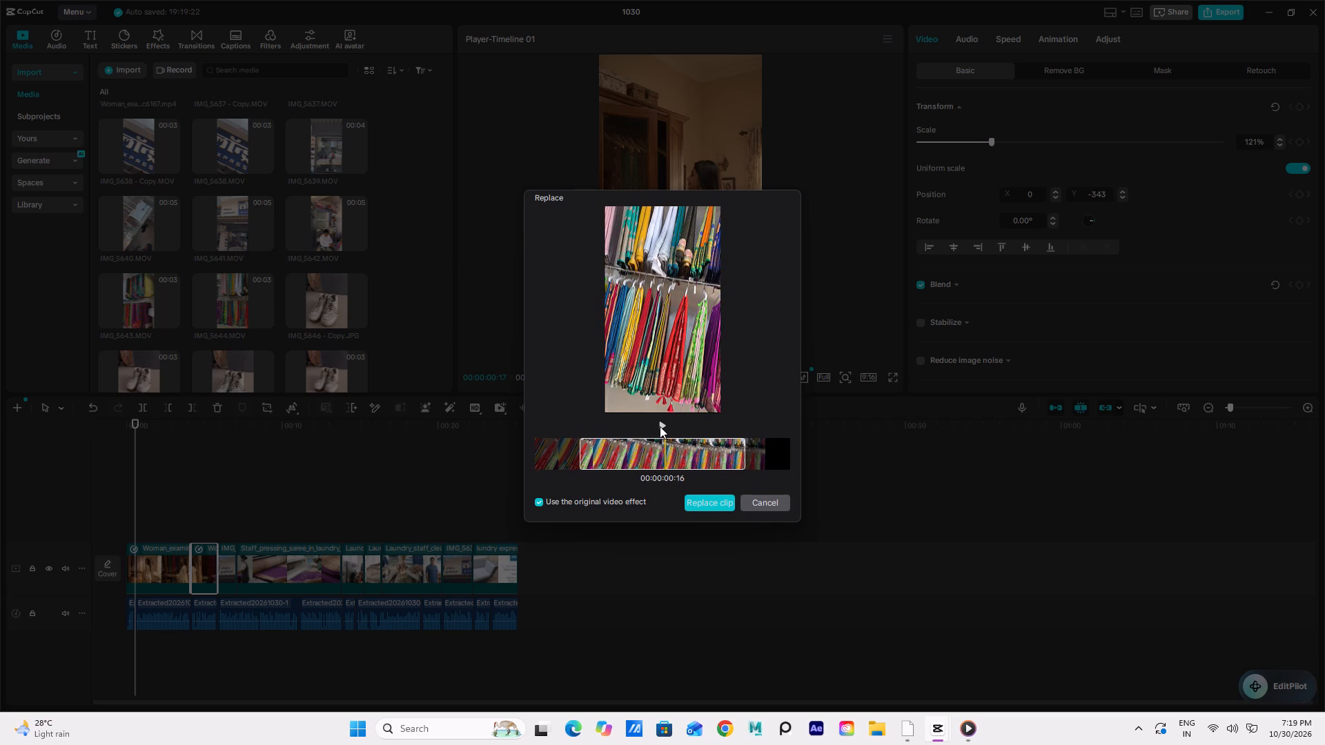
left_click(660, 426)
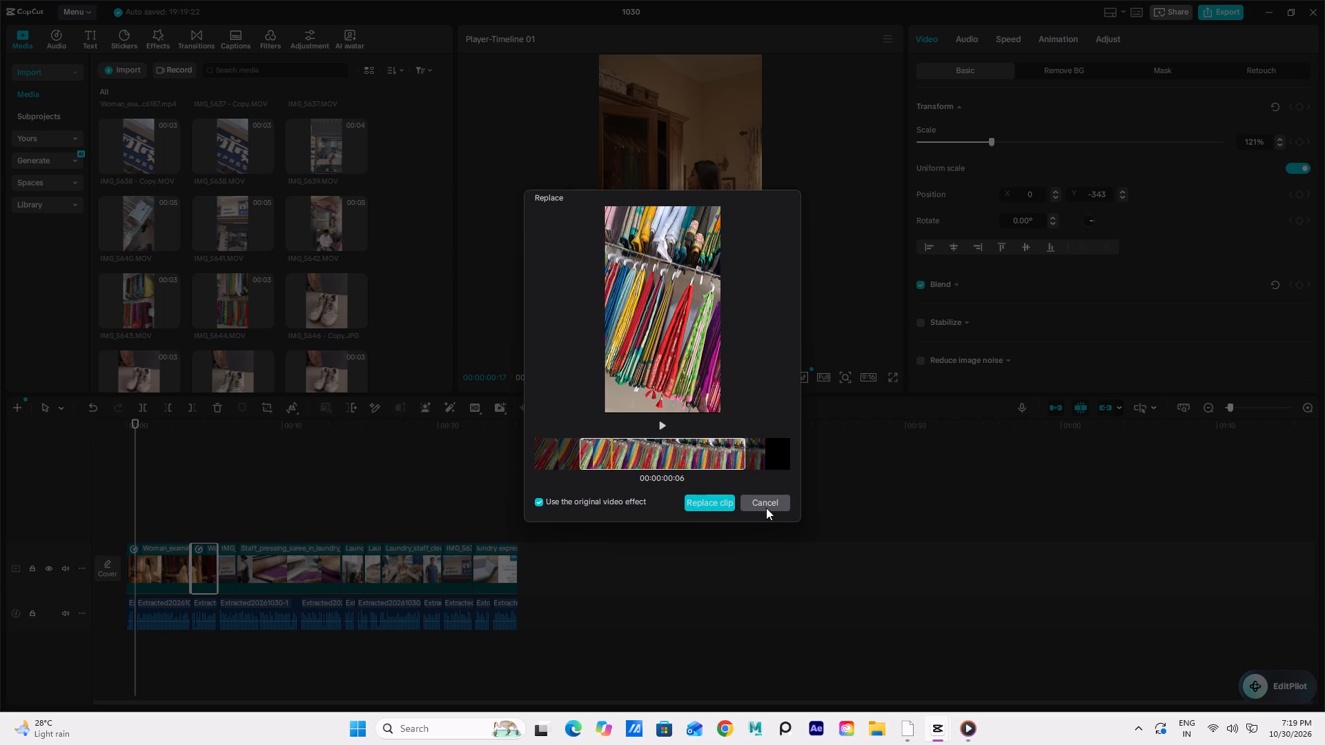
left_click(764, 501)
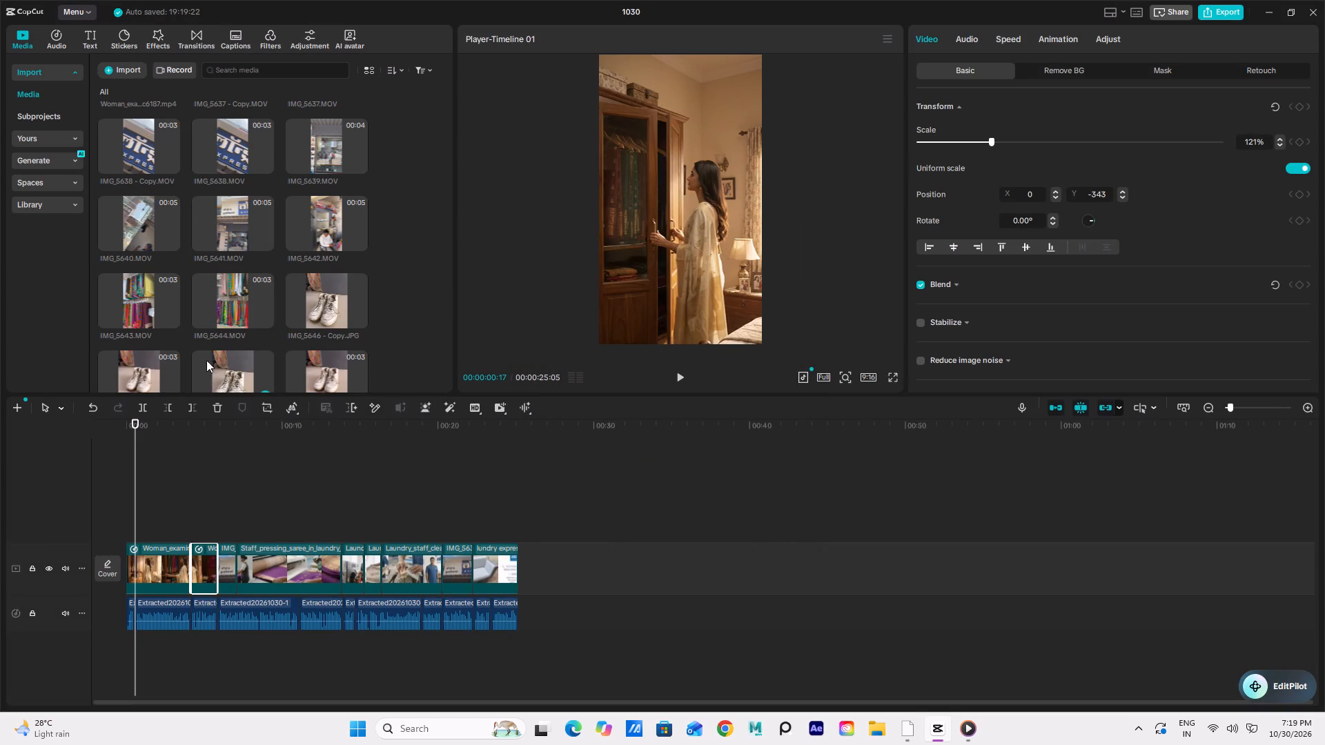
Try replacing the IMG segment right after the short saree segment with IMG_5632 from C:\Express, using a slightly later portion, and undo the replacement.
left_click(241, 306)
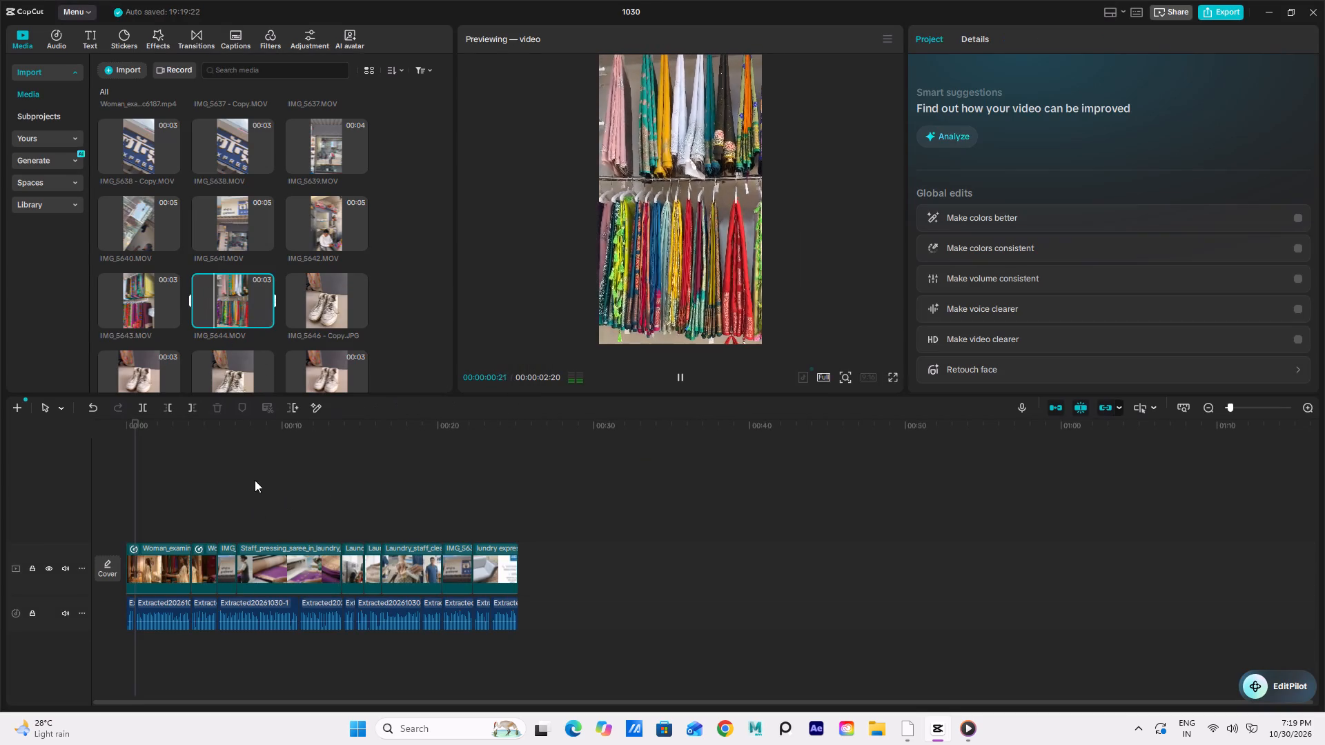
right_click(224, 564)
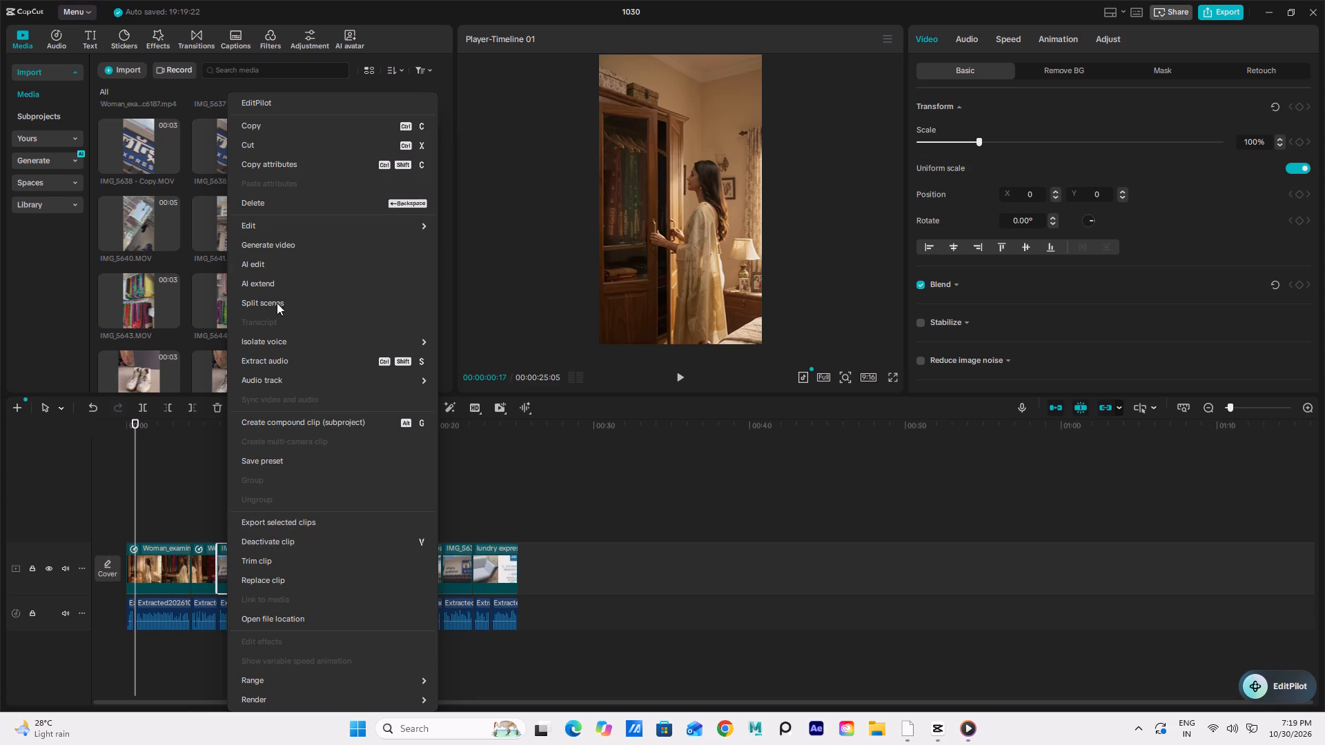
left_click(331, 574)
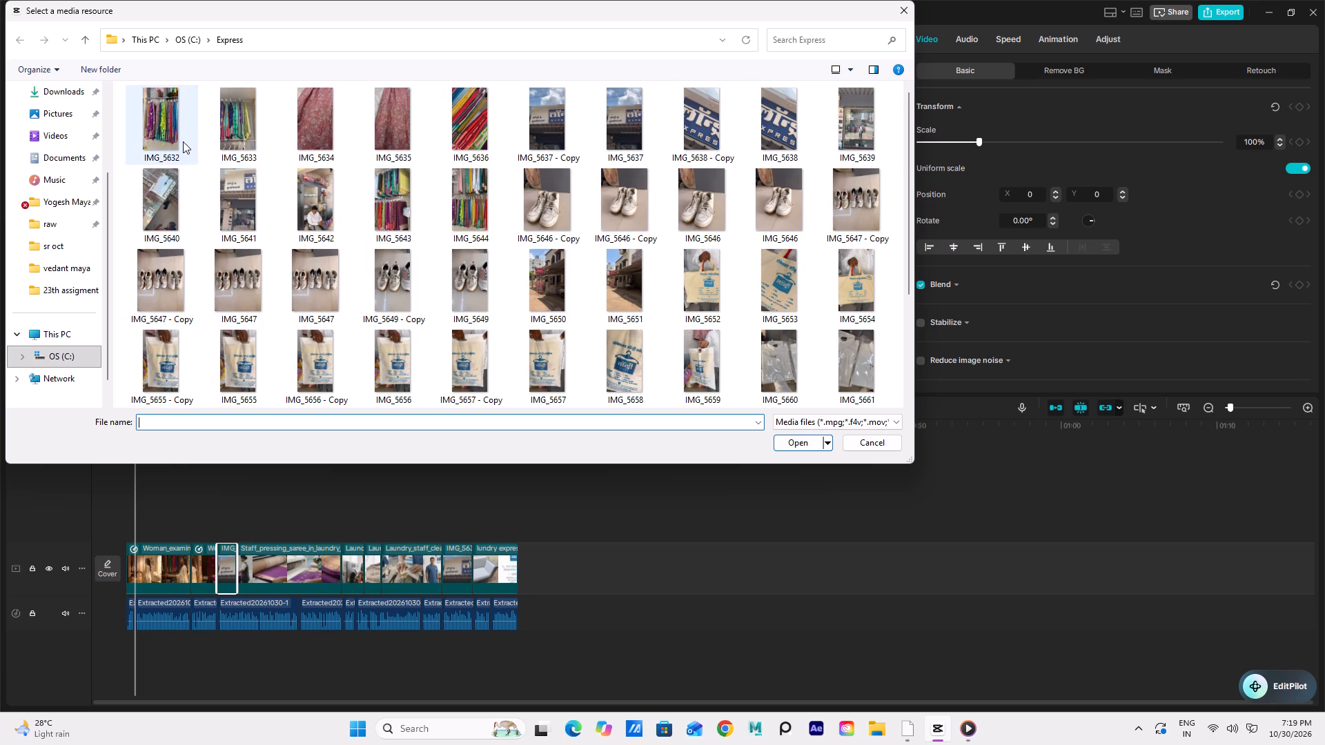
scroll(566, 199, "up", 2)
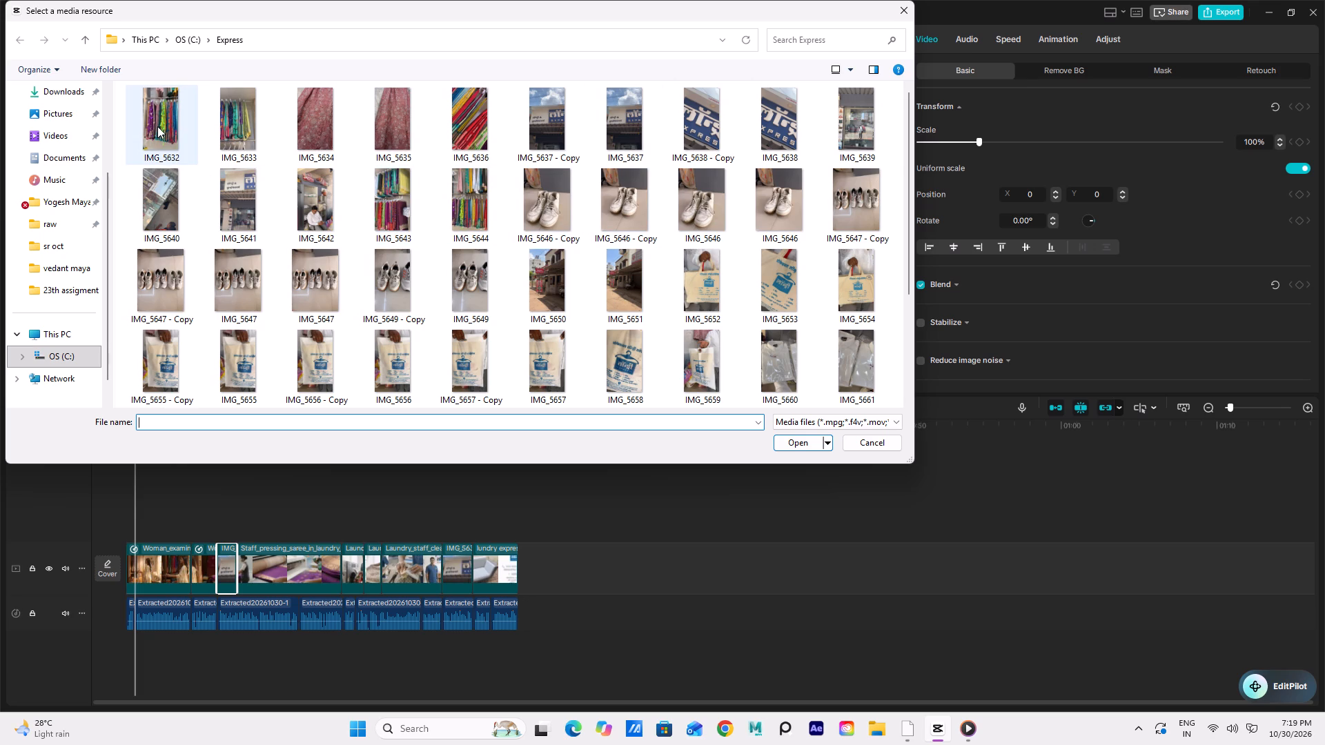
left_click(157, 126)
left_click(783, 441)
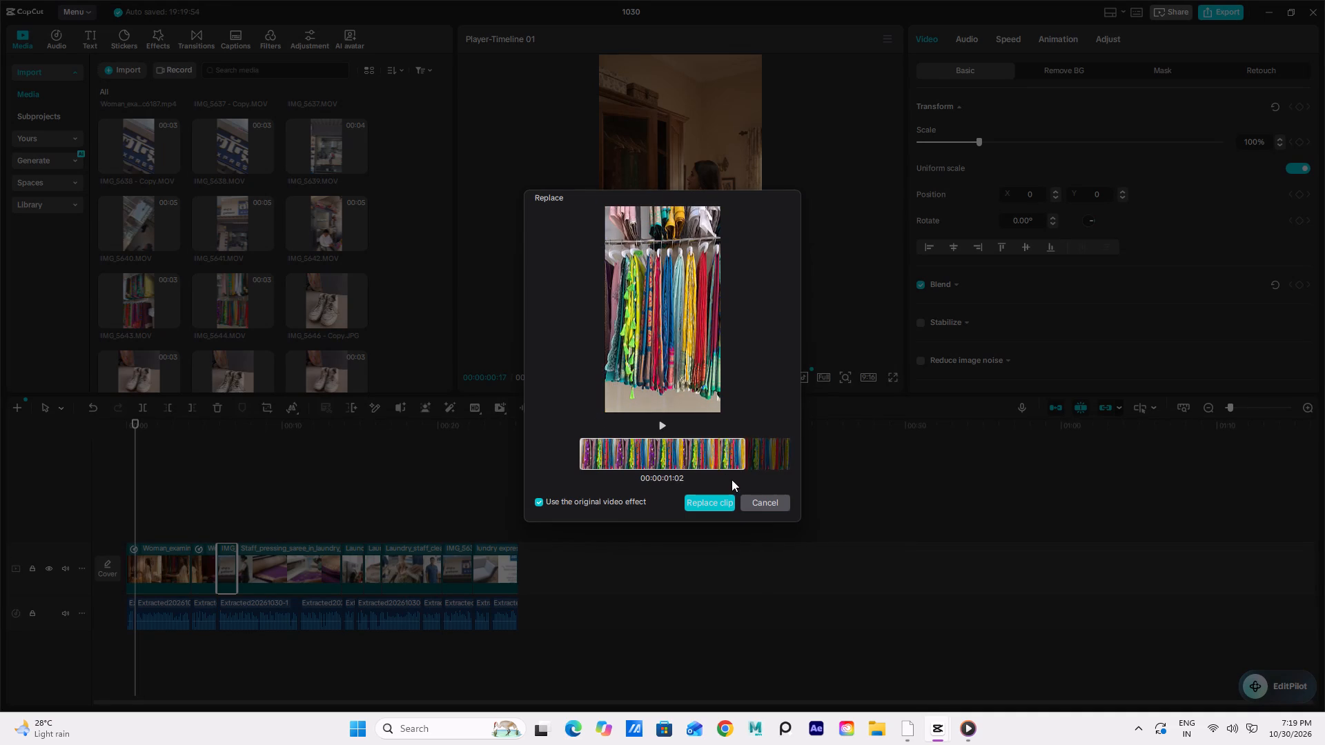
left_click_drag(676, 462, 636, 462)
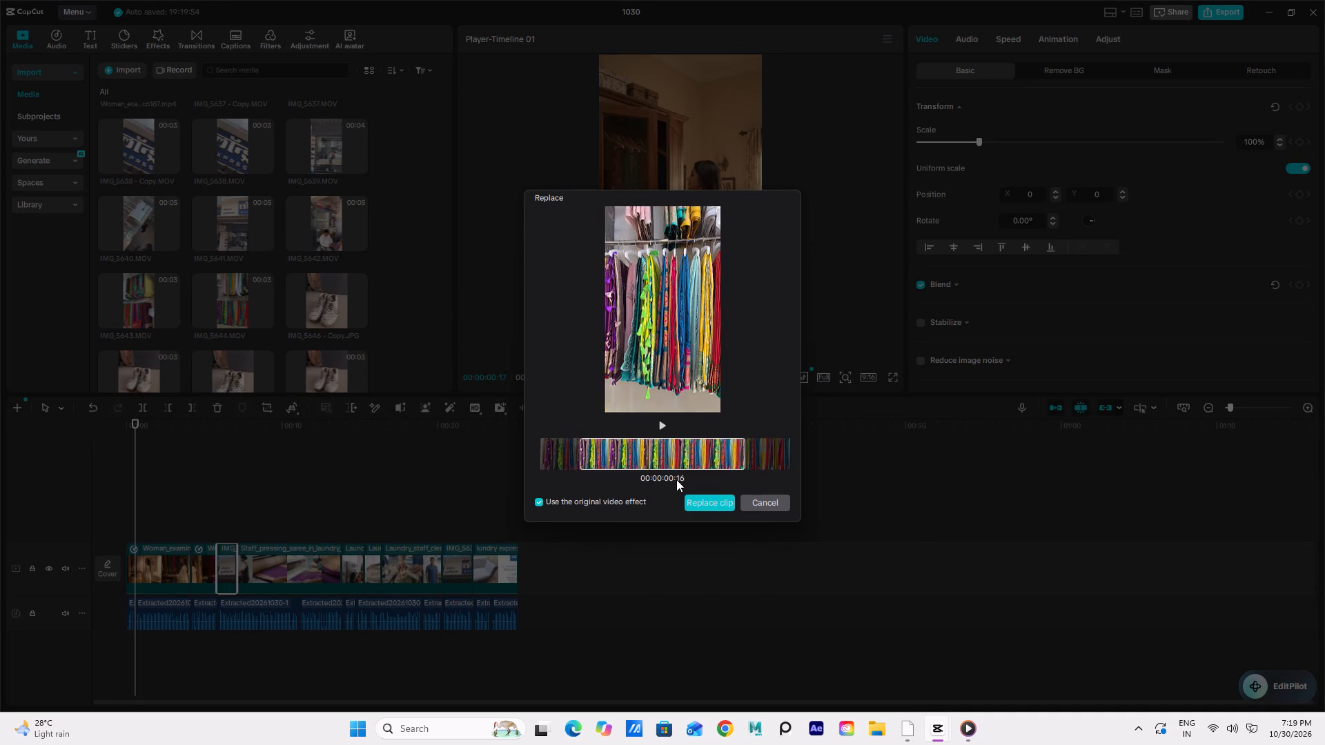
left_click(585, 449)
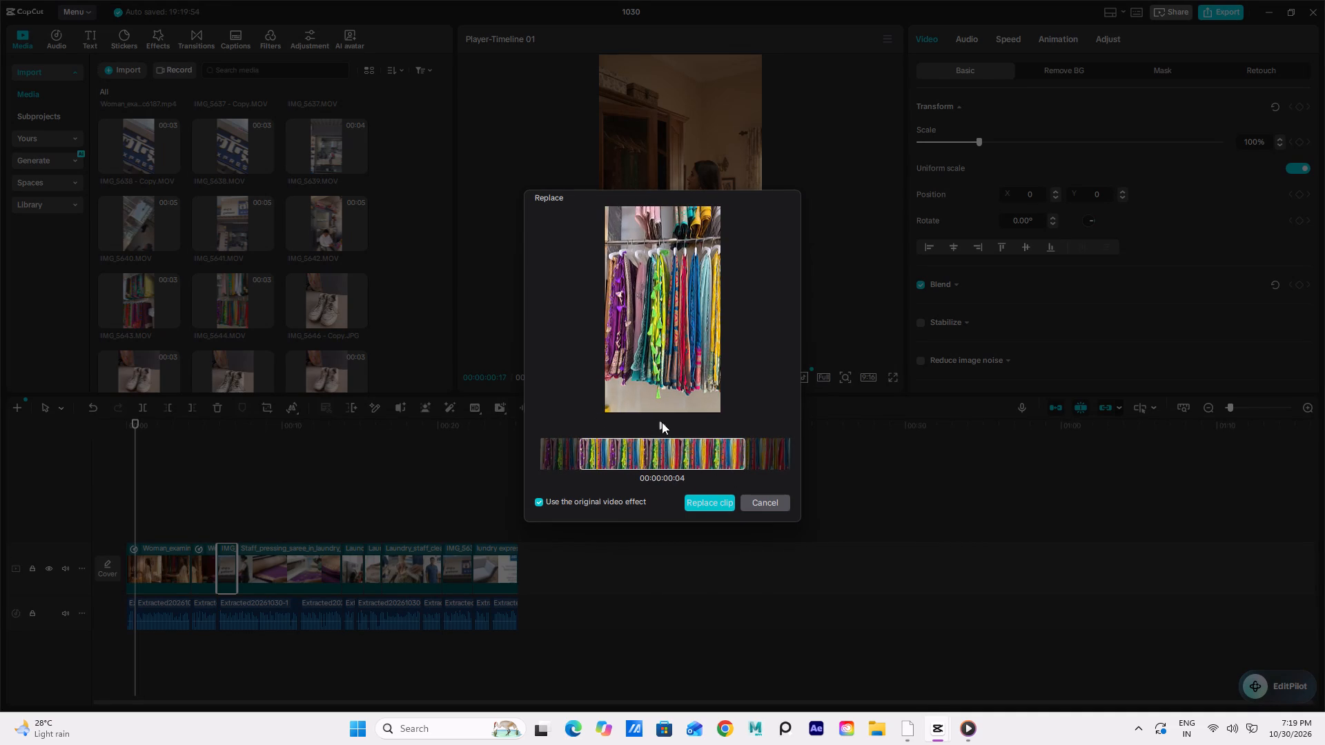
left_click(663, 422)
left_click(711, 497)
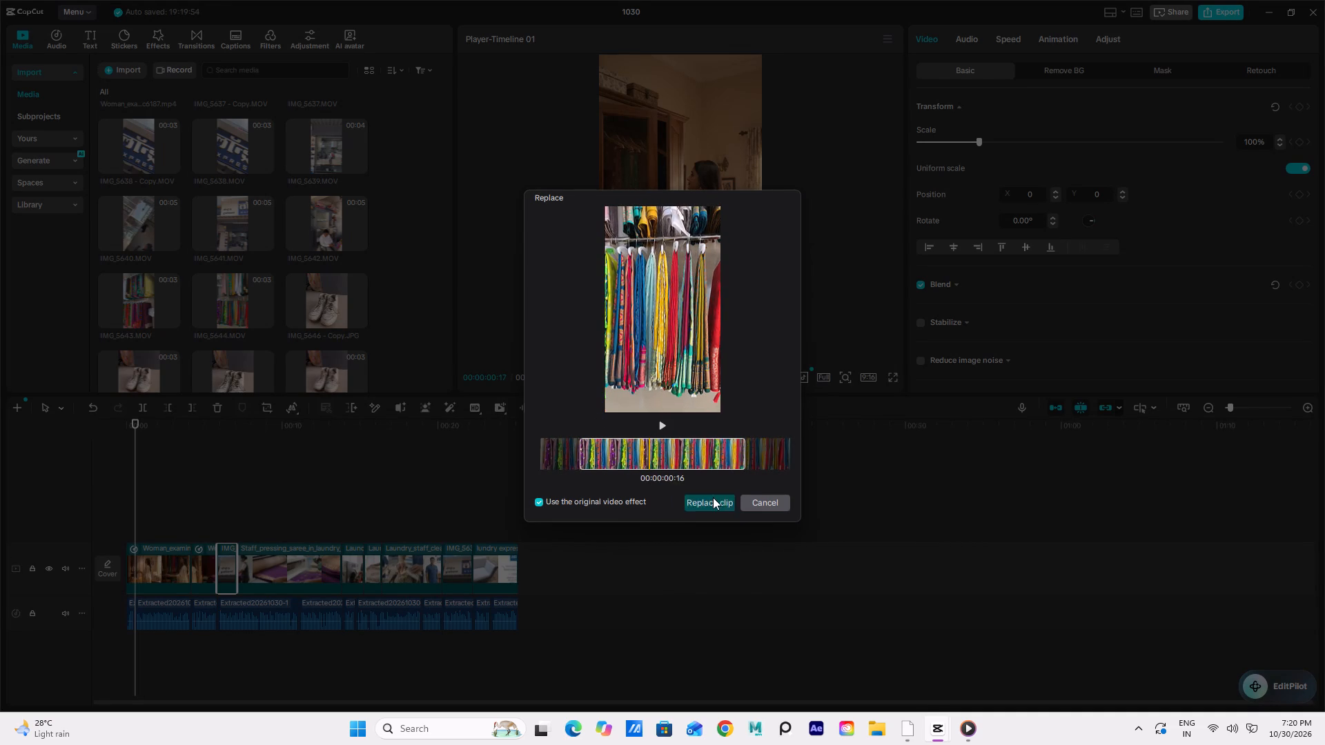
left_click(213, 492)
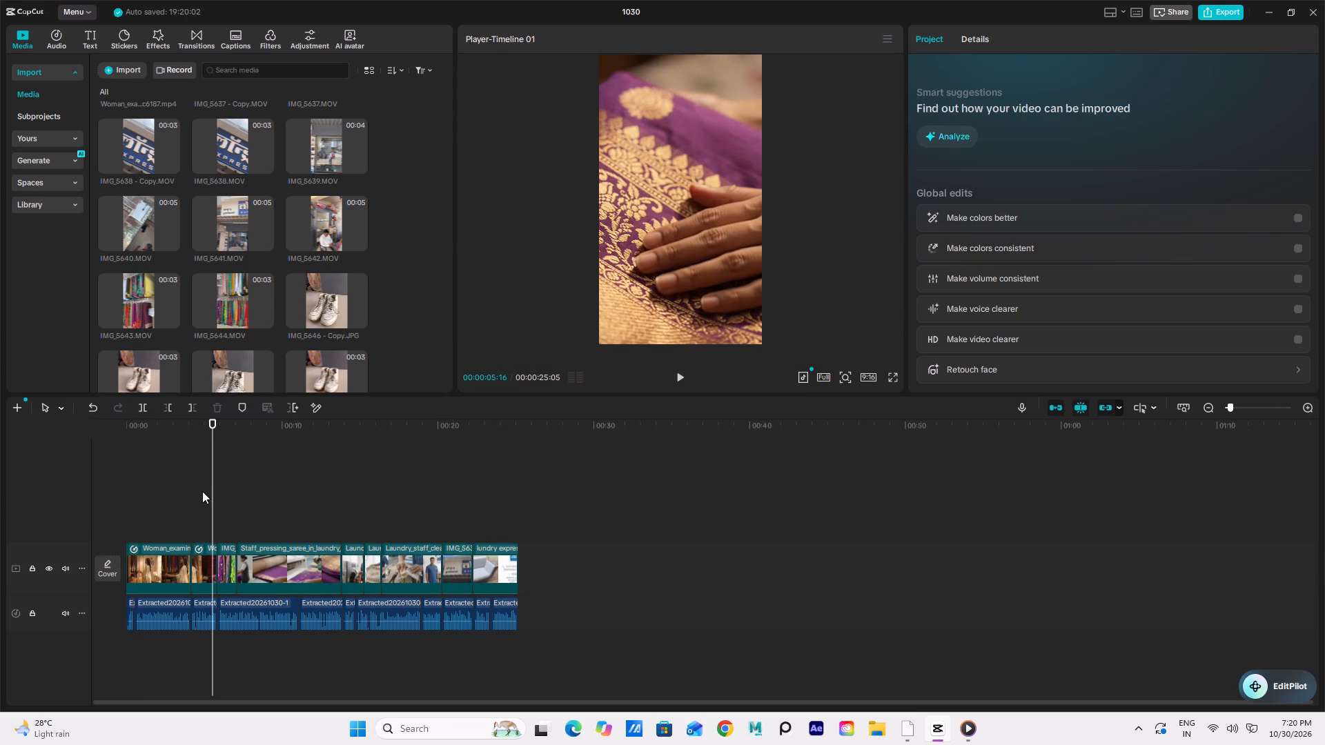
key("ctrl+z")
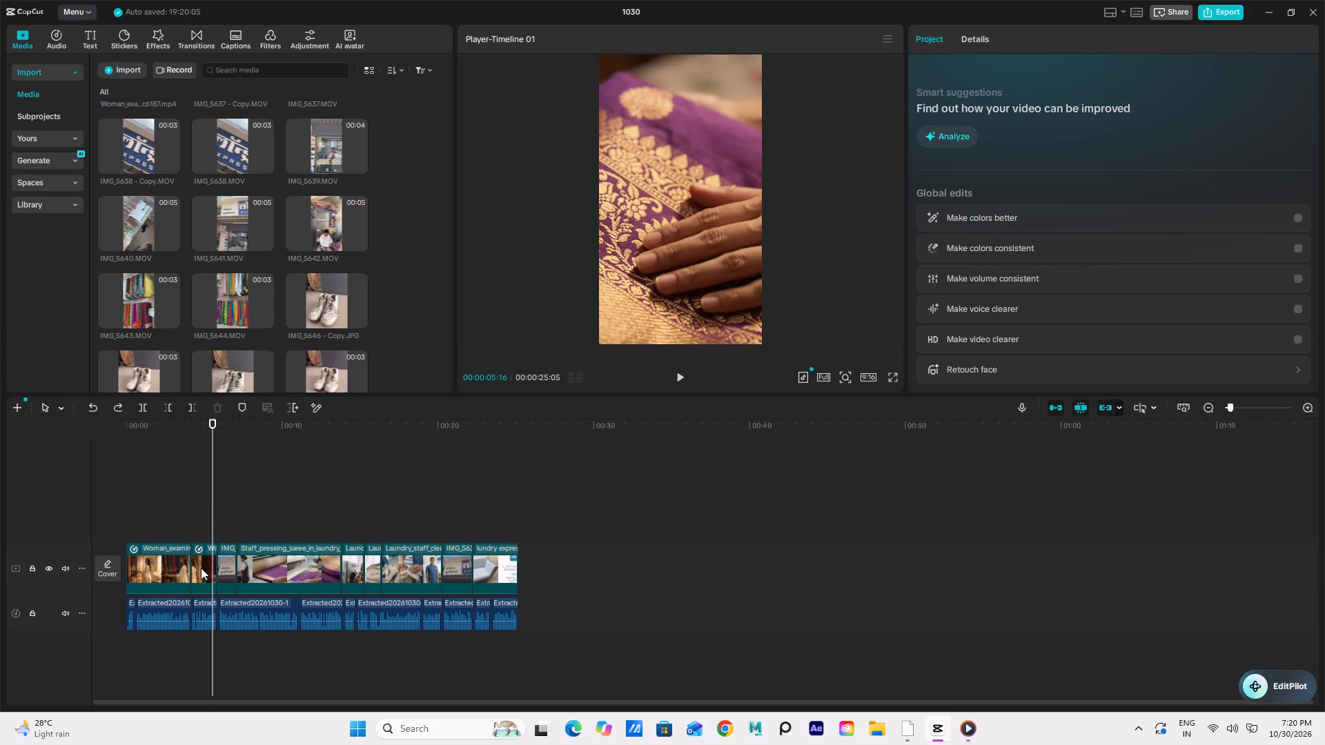
Replace the short saree segment with the hanging-clothes clip IMG_5643 from C:\Express, using its opening portion, and play back the timeline from there.
right_click(194, 566)
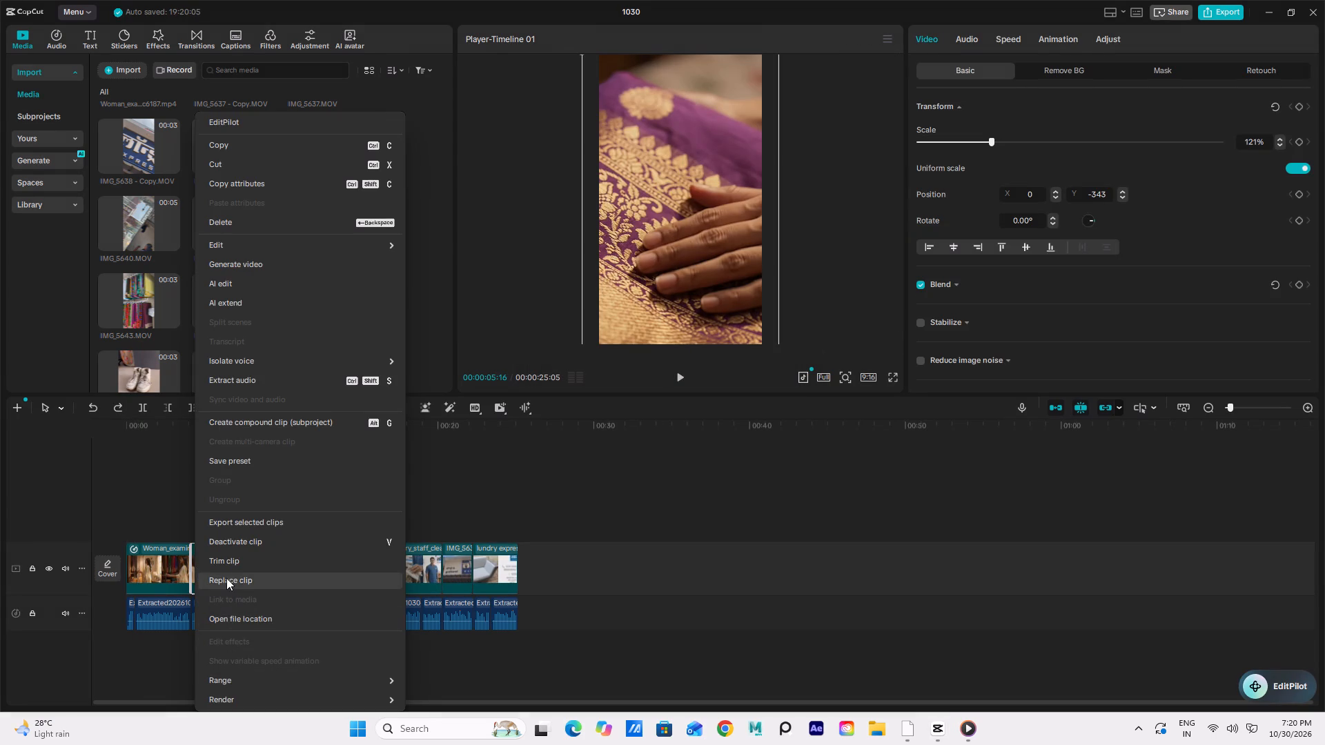
left_click(226, 578)
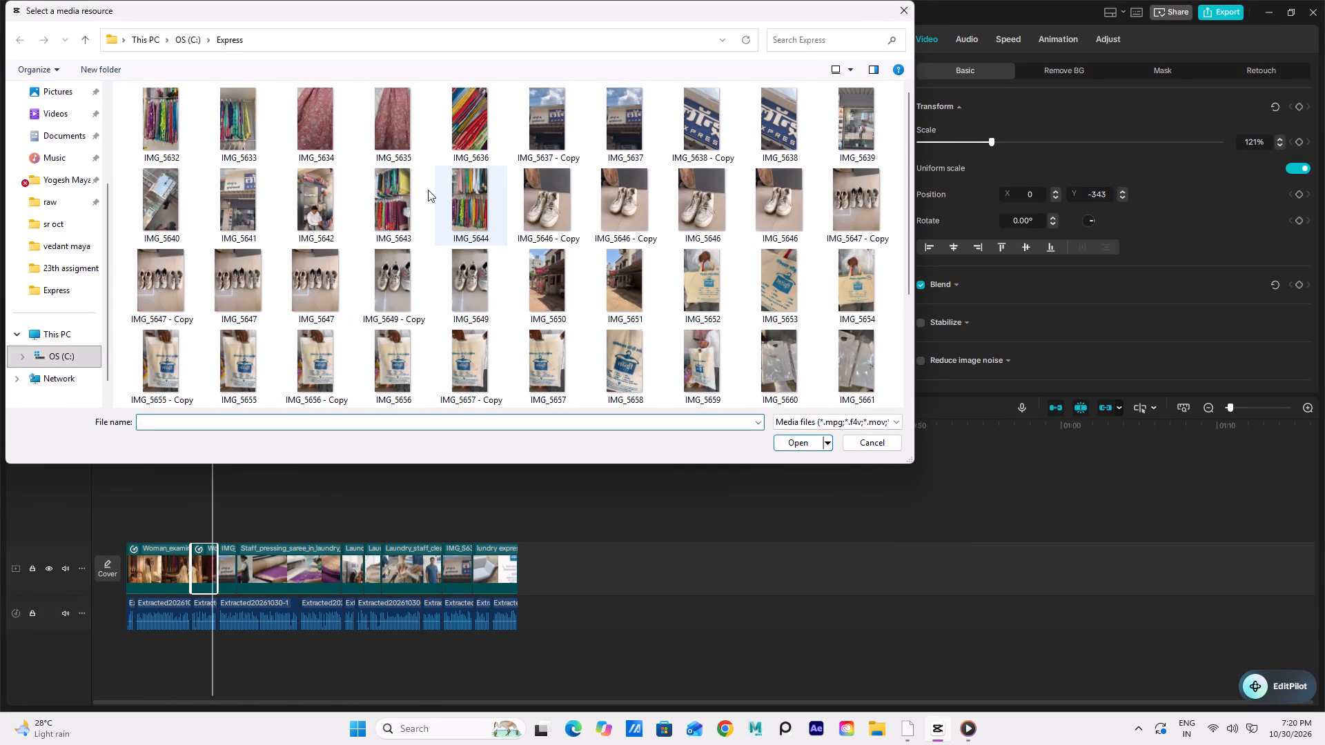
left_click(393, 190)
left_click(782, 441)
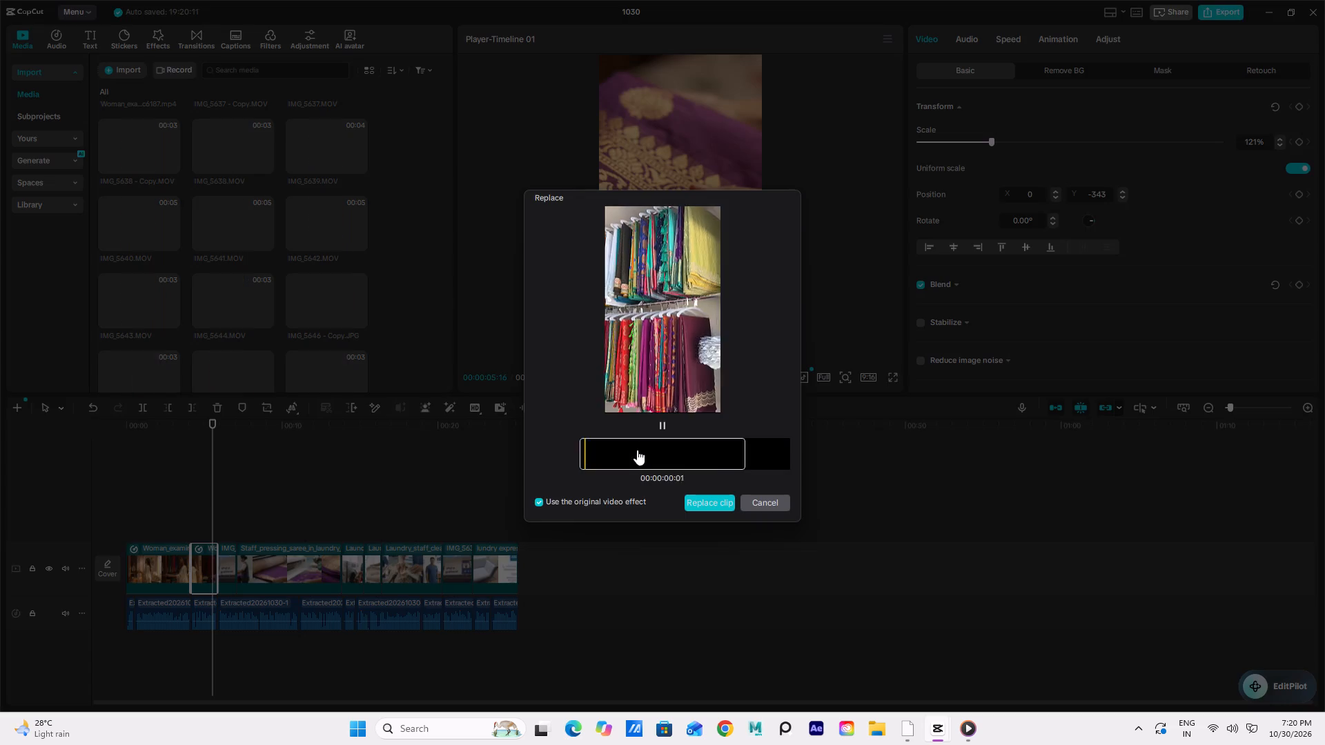
left_click_drag(717, 468, 660, 467)
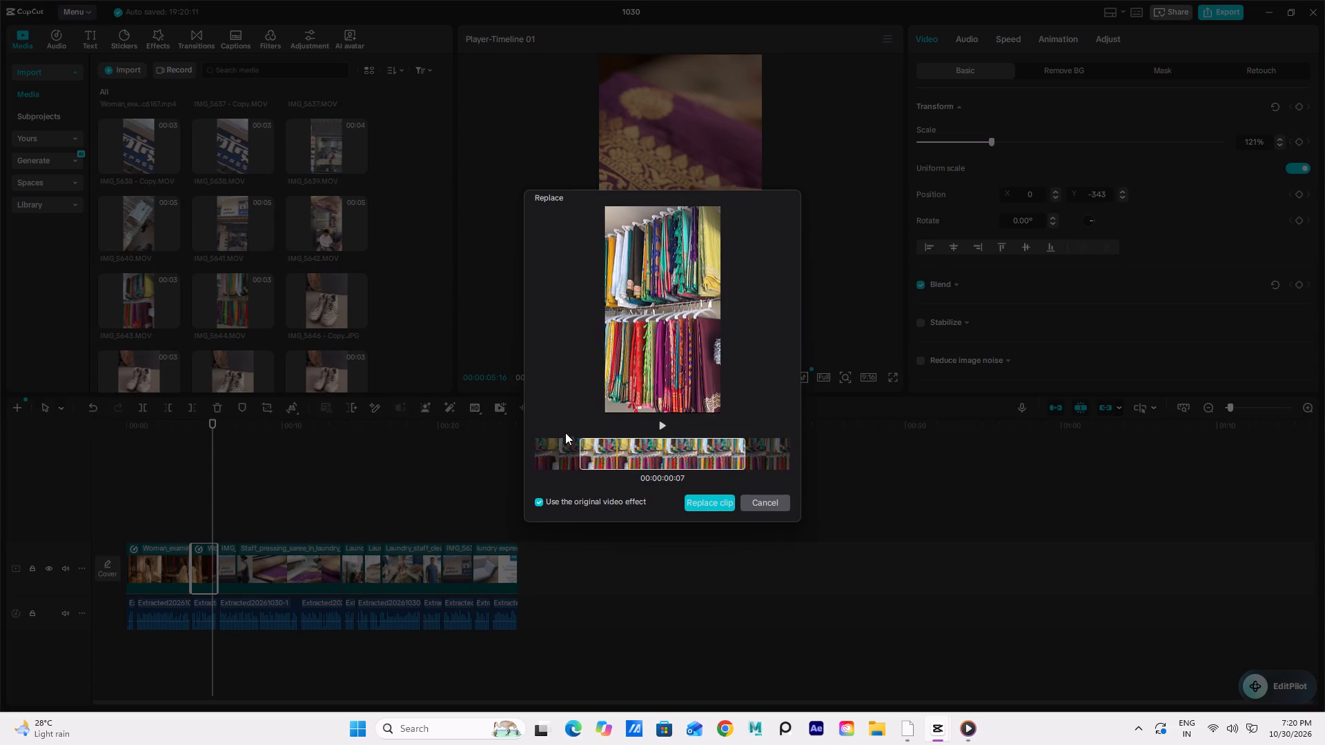
left_click(584, 451)
left_click(666, 426)
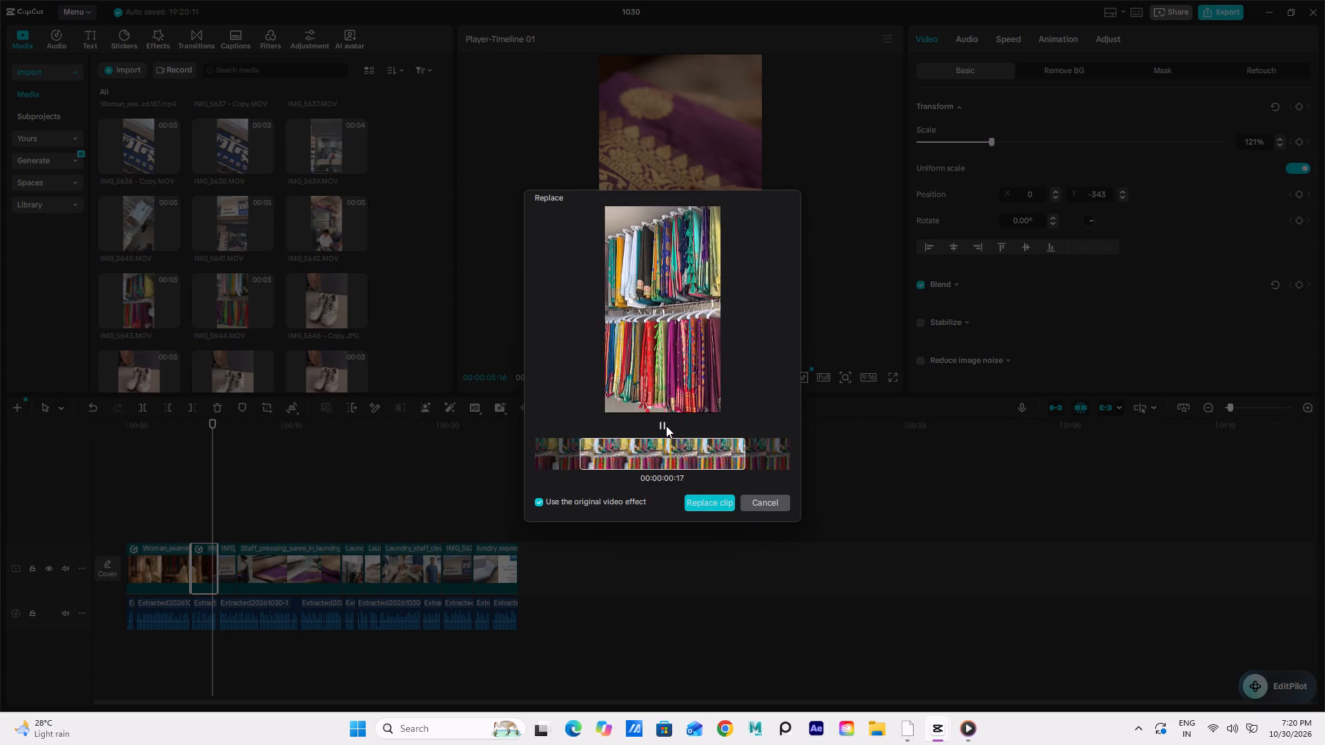
left_click_drag(639, 453, 768, 474)
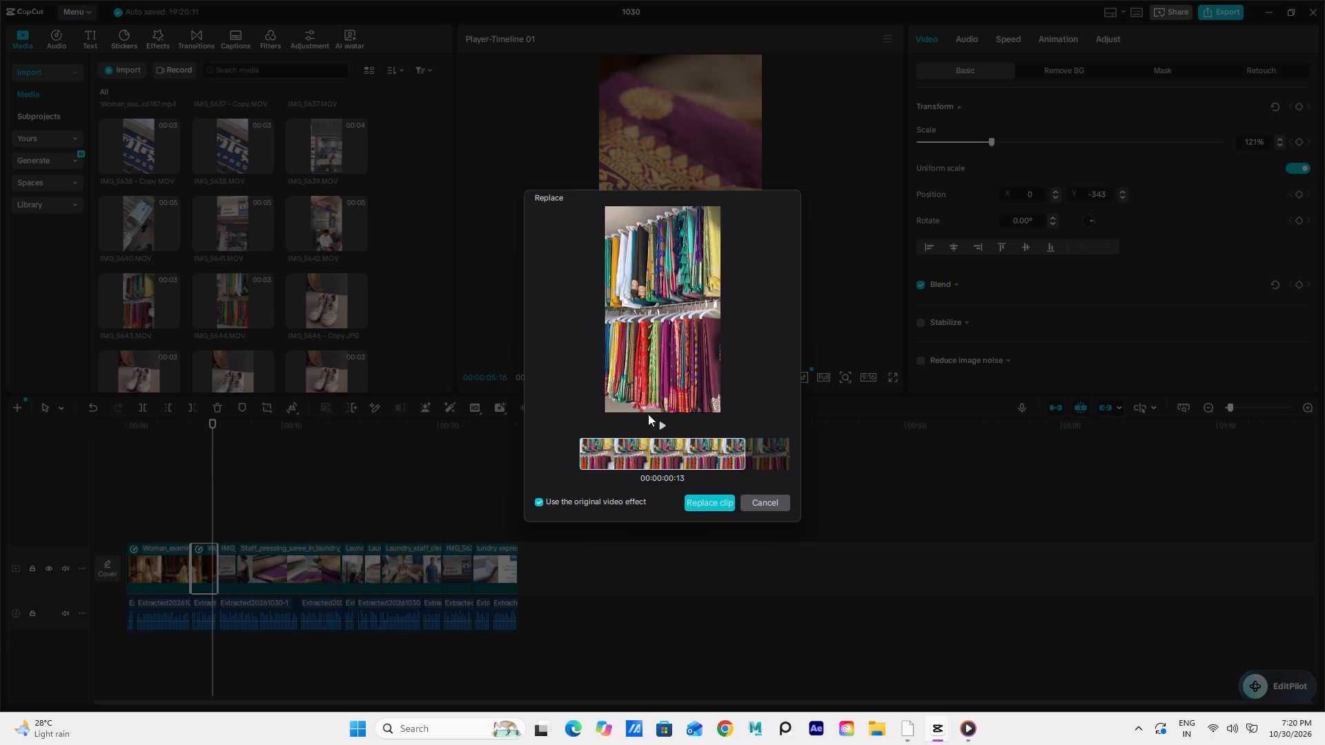
left_click(709, 503)
left_click(199, 491)
key("space")
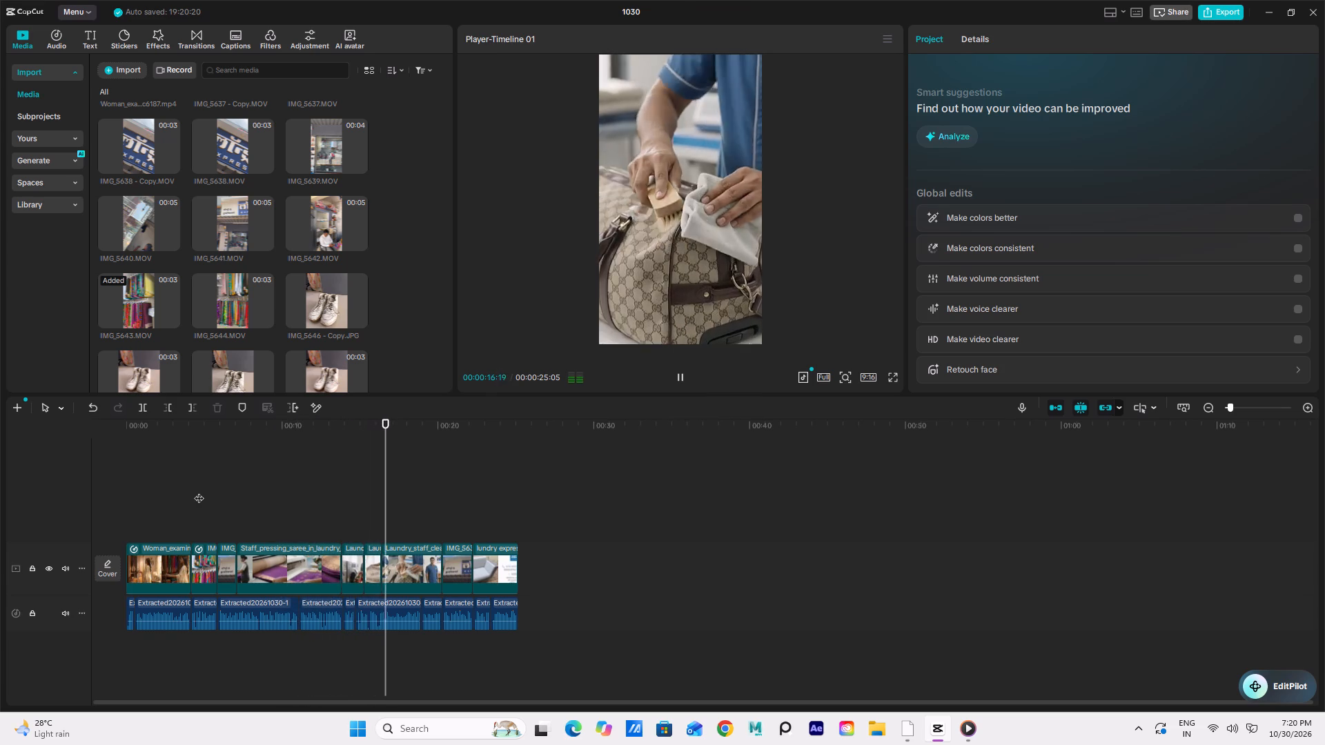
key("space")
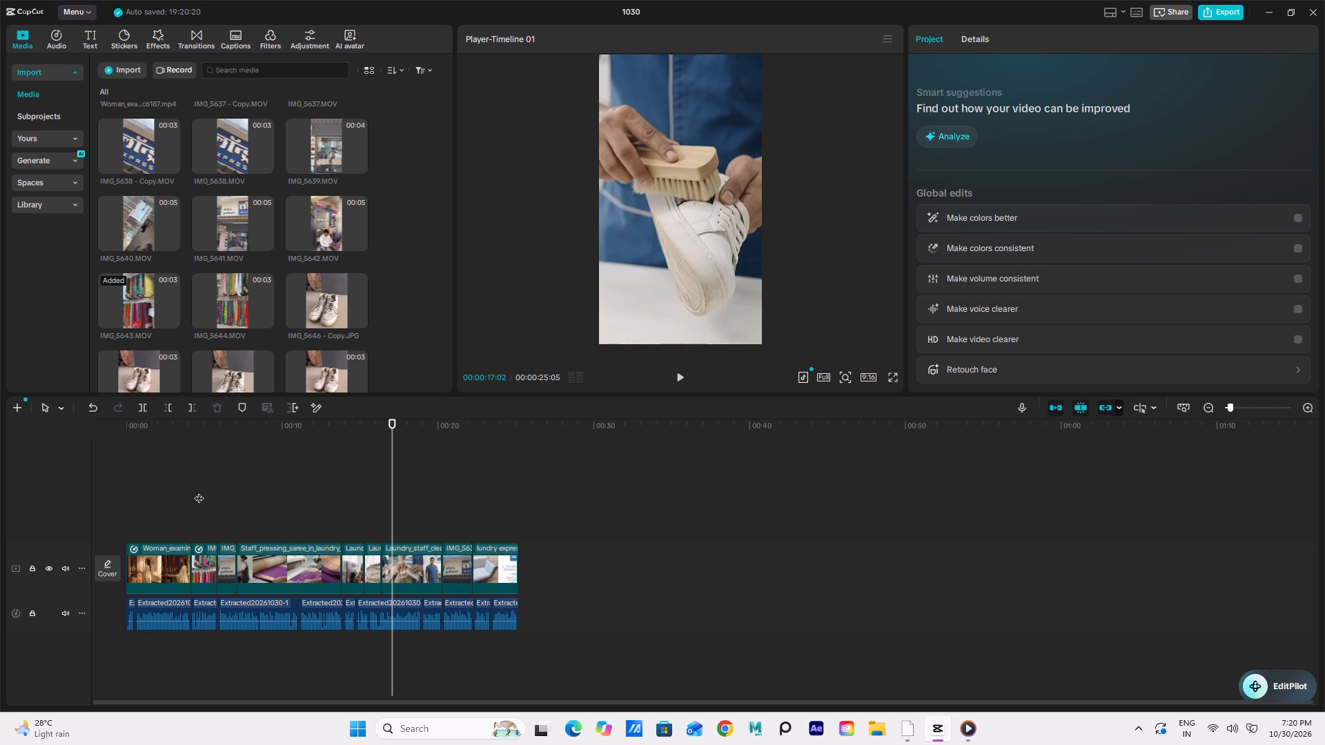
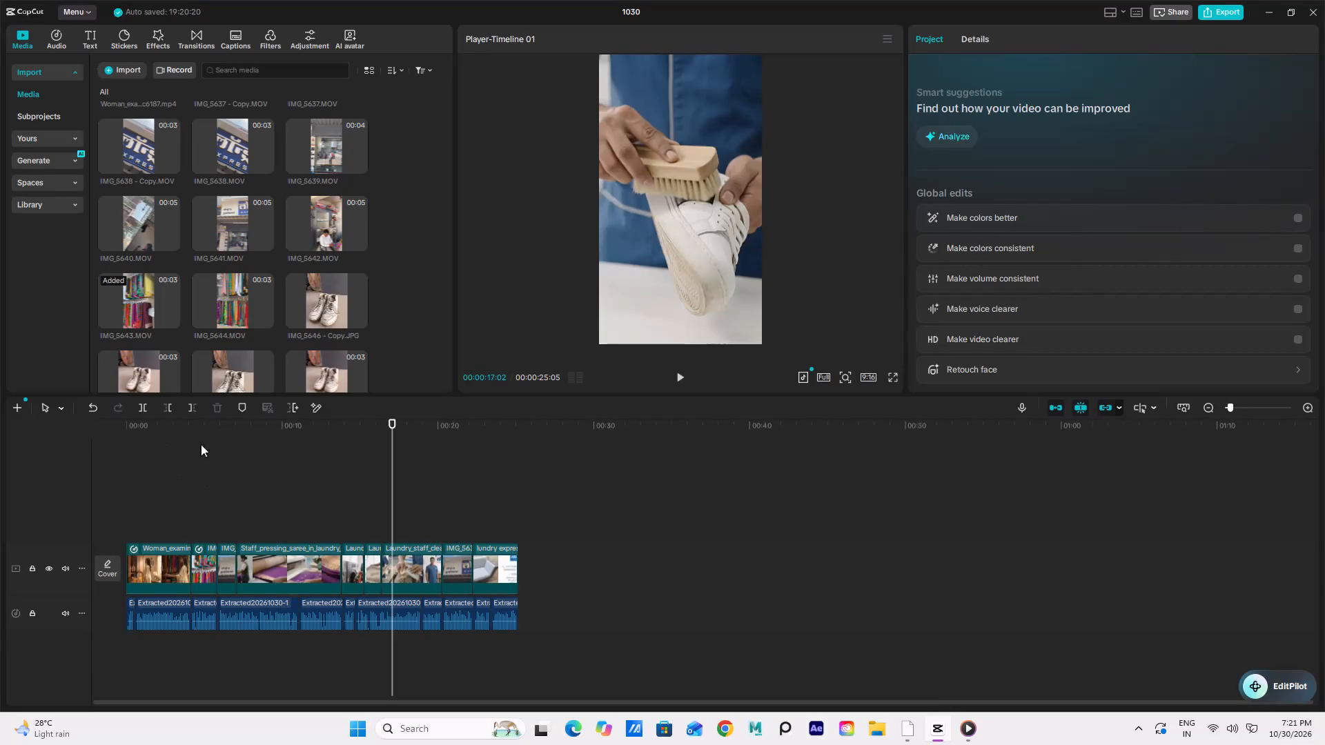
Play back the timeline from the short IMG segment just before the saree-pressing clip.
left_click(220, 452)
key("space")
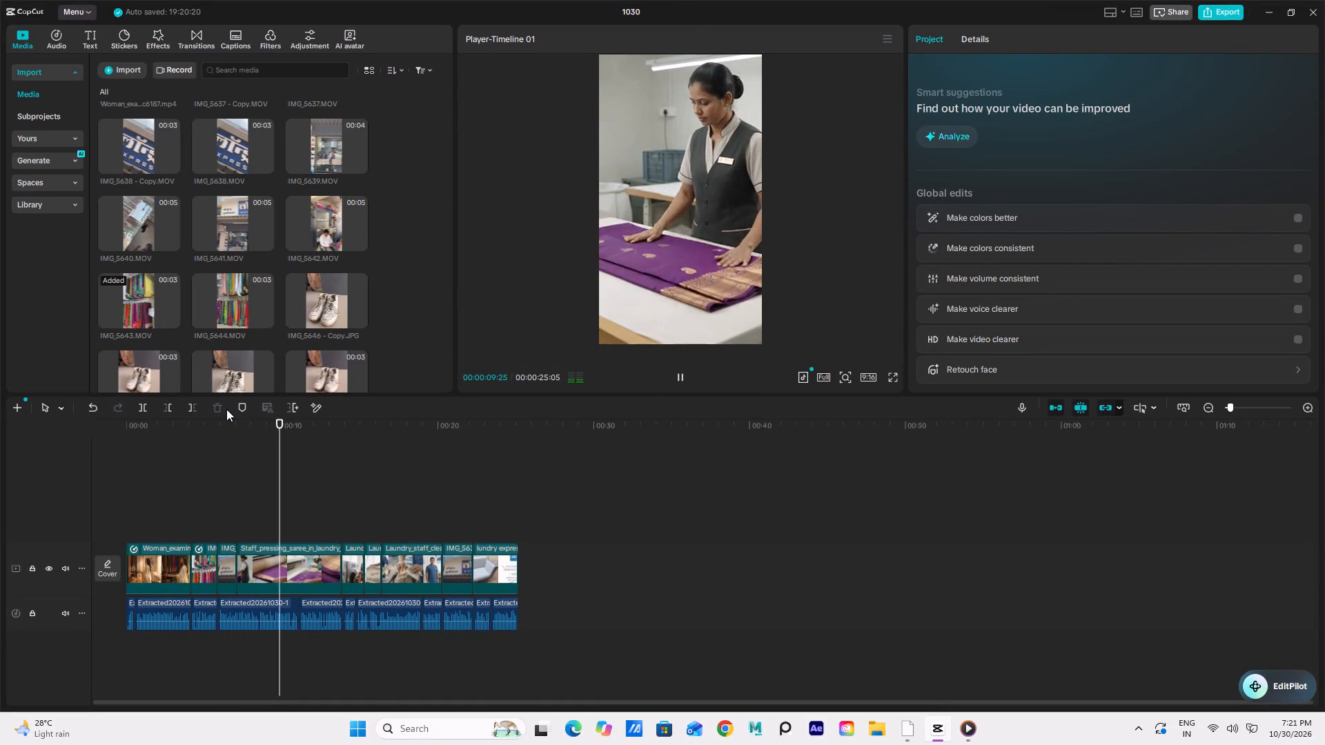
Preview the imported shop clip IMG_5642.MOV and the shoe photos and clips IMG_5646, IMG_5647 and IMG_5649.
left_click(327, 221)
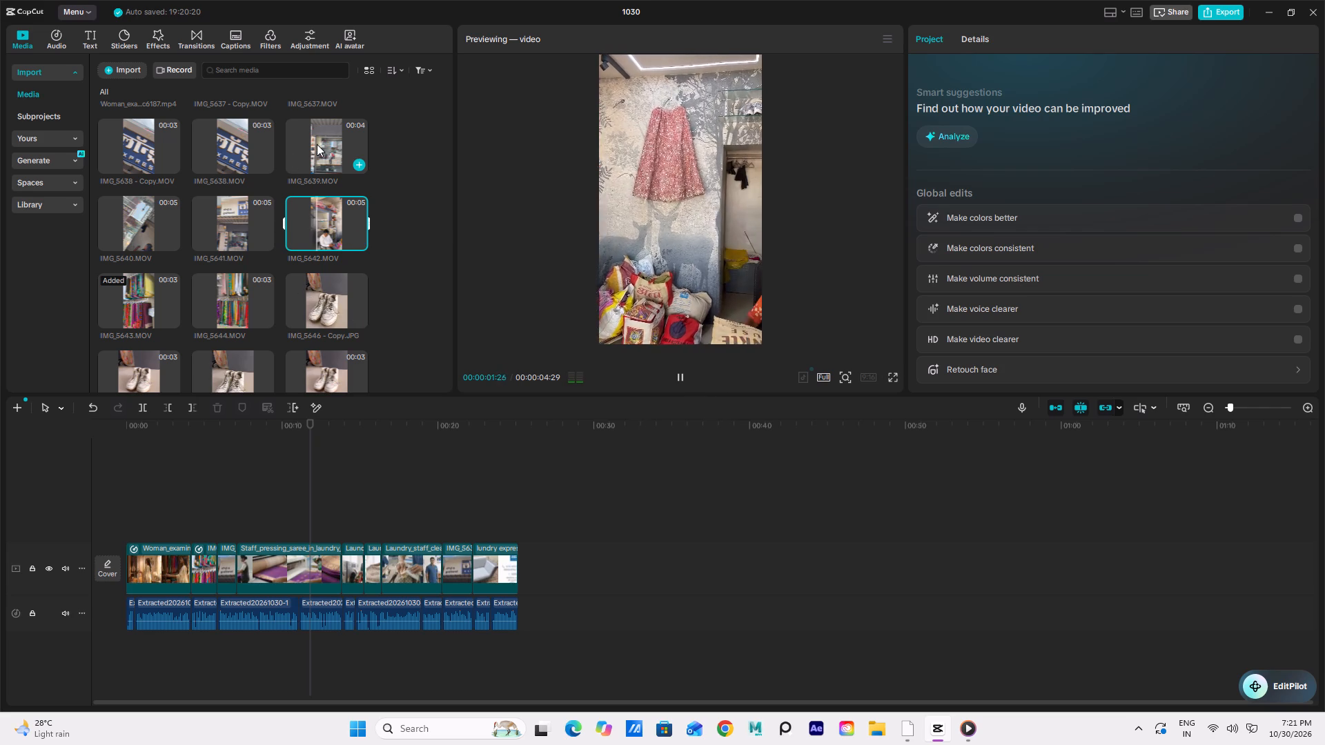
scroll(308, 295, "down", 1)
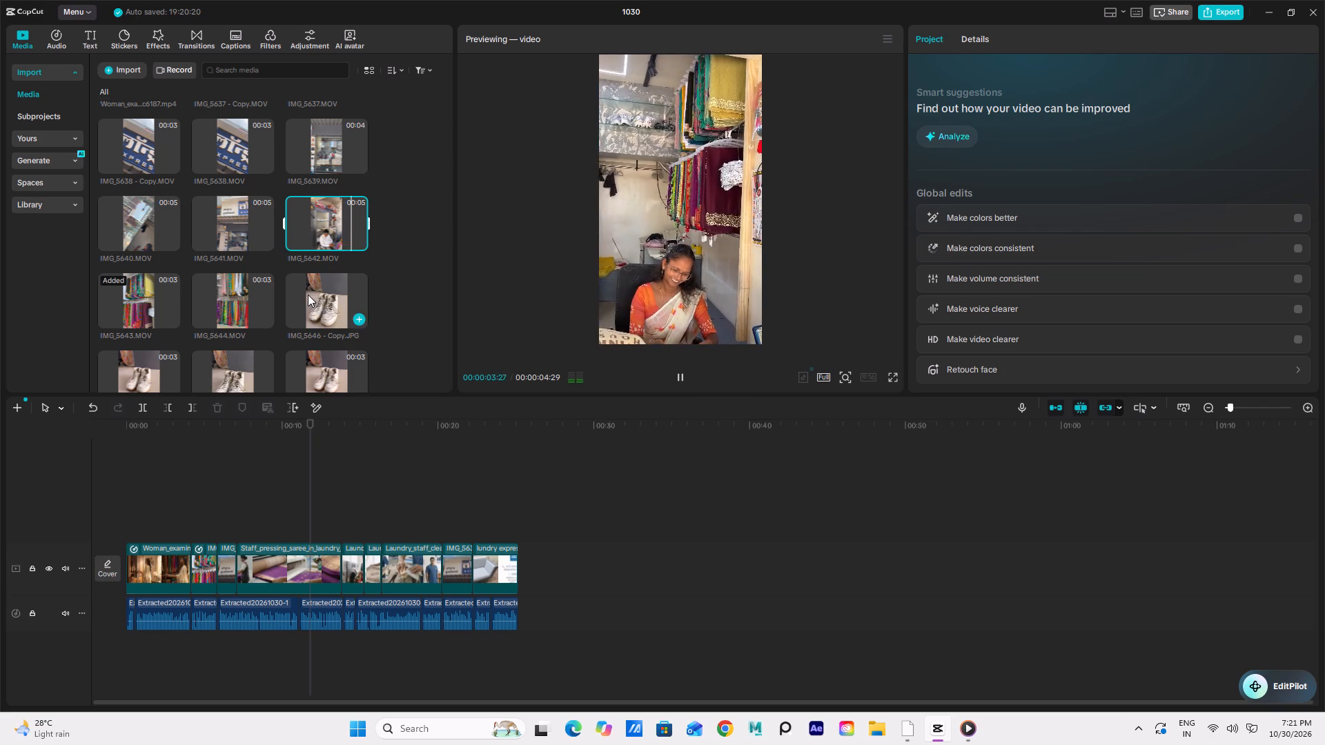
left_click(320, 244)
left_click(317, 321)
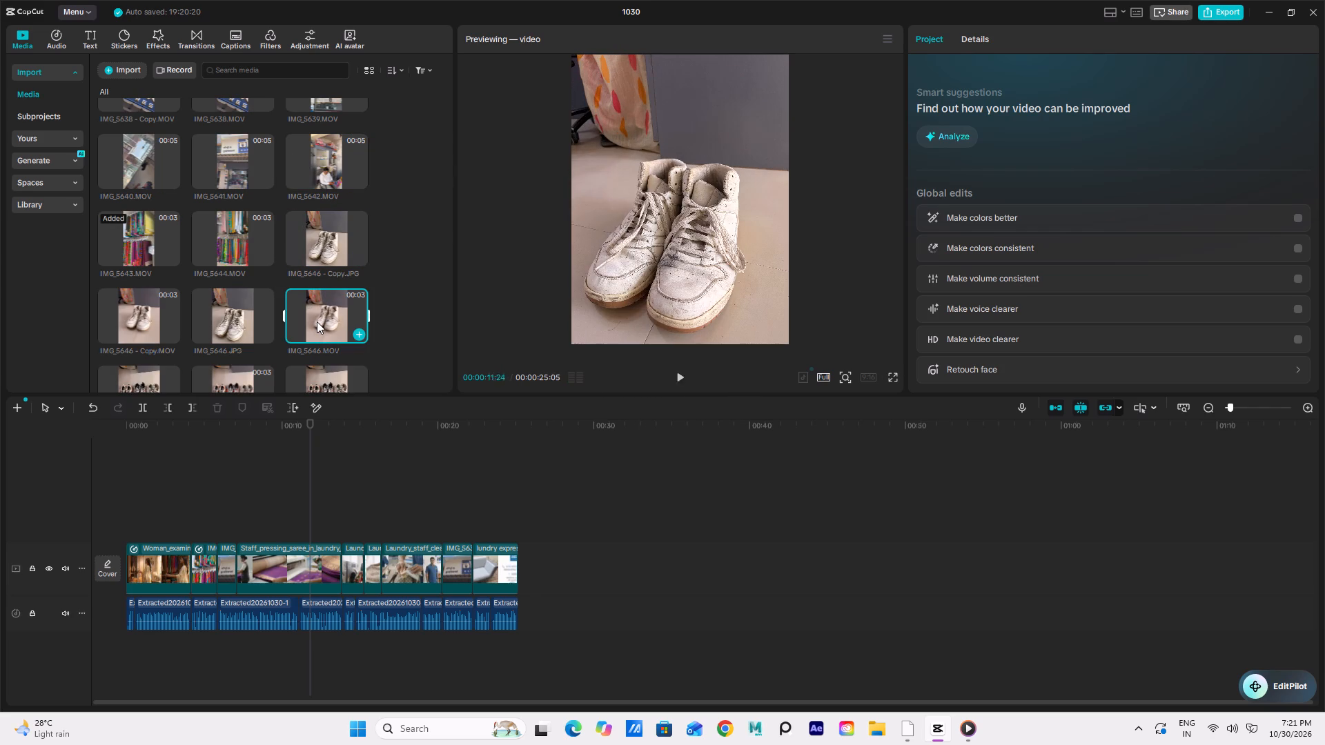
left_click(239, 328)
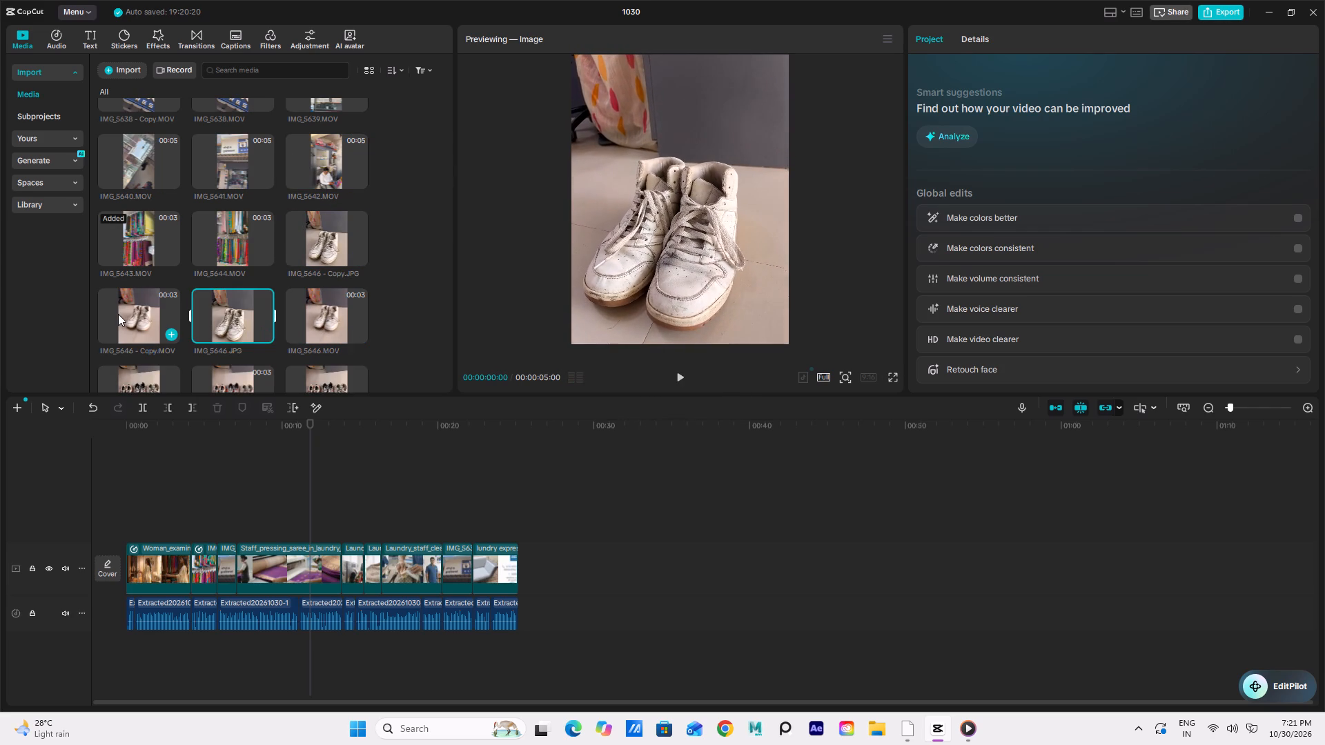
left_click(118, 314)
scroll(207, 300, "down", 1)
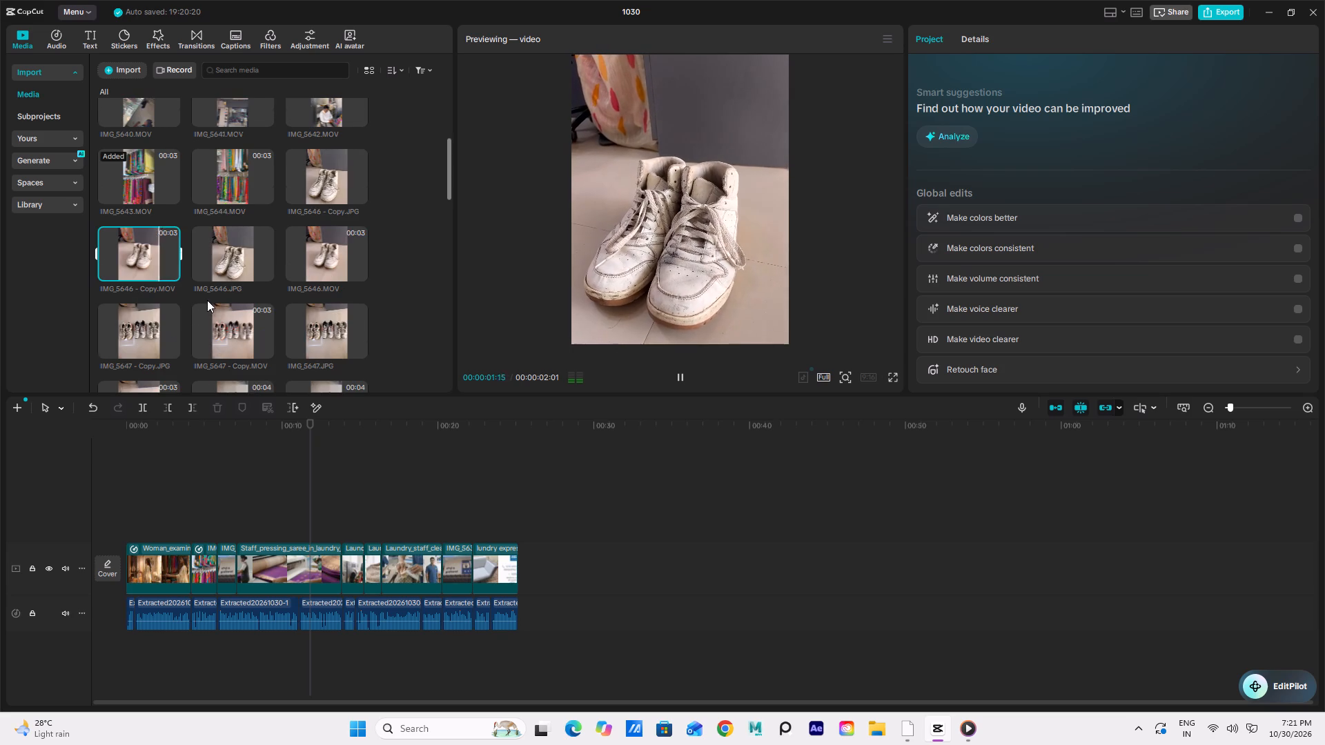
left_click(120, 328)
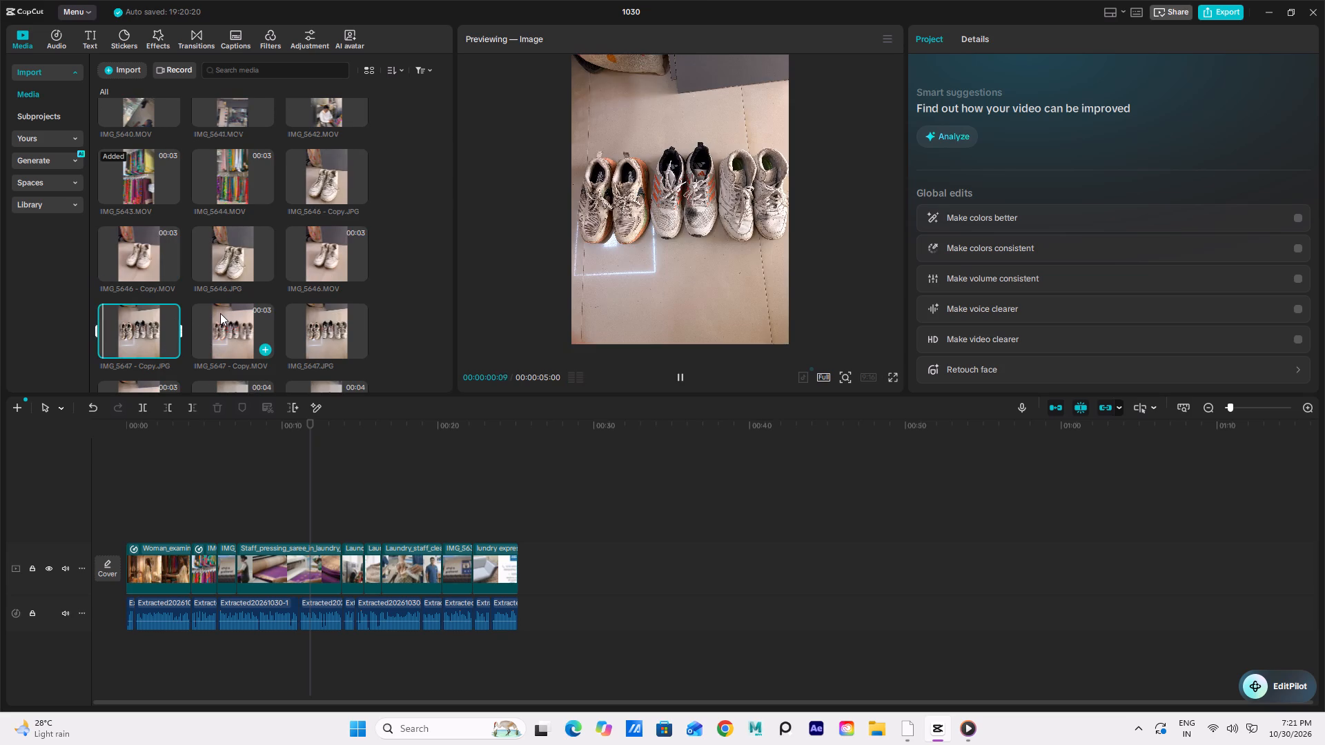
left_click(220, 313)
scroll(254, 308, "down", 3)
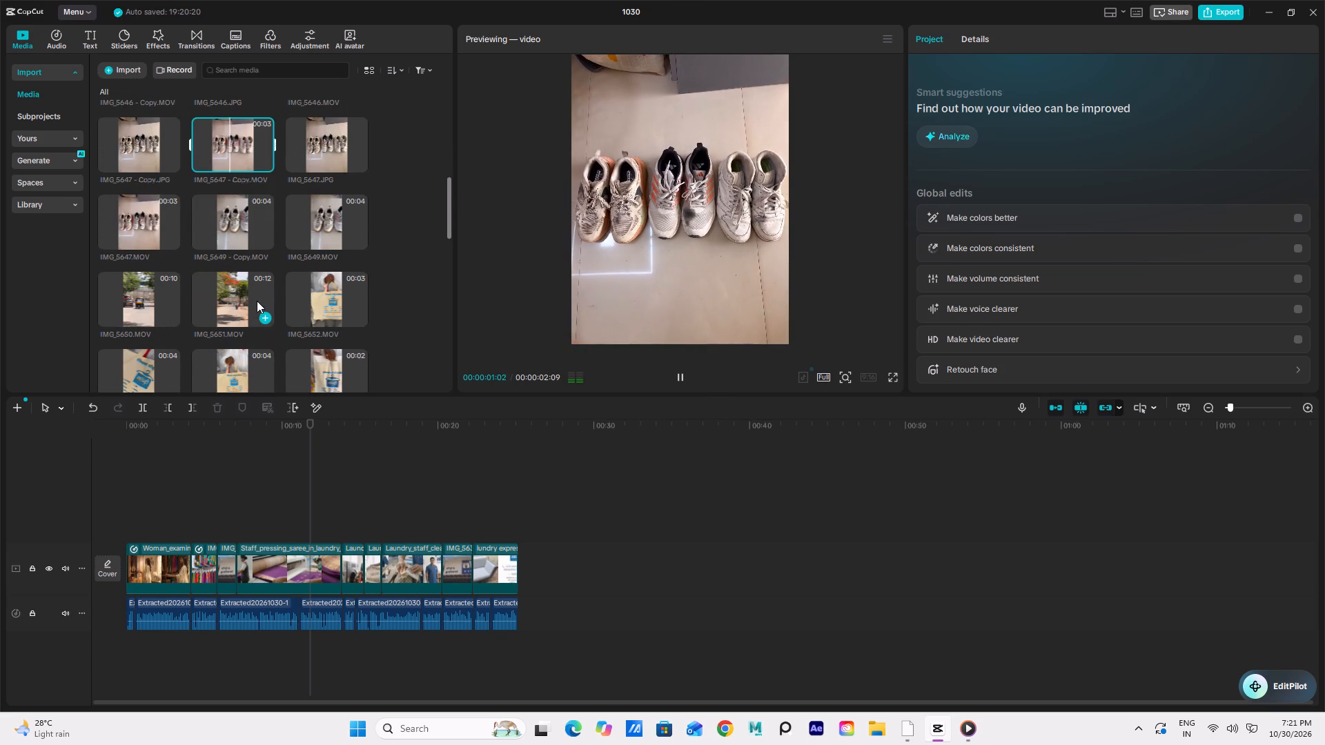
left_click(330, 219)
left_click(242, 214)
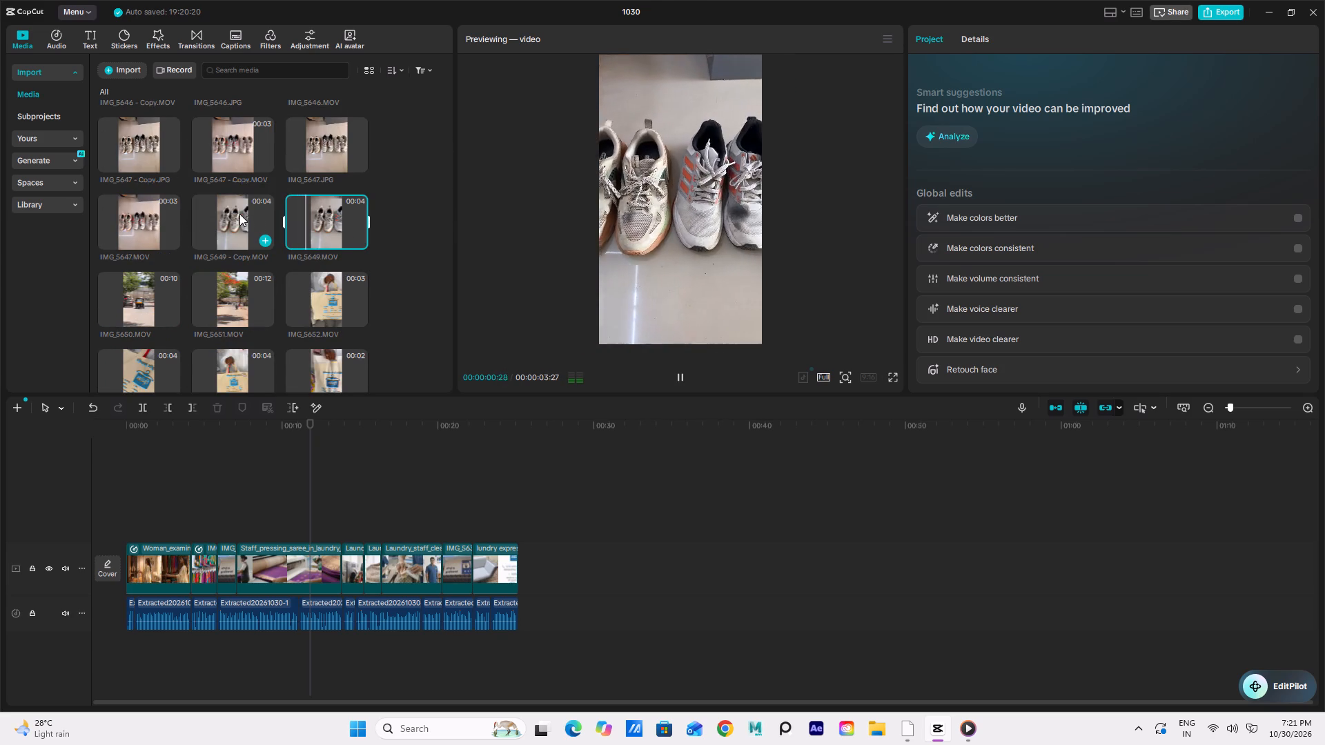
Preview the street clips IMG_5650.MOV and IMG_5651.MOV and the laundry-bag clip IMG_5652.MOV, and browse the remaining imported media.
left_click(156, 295)
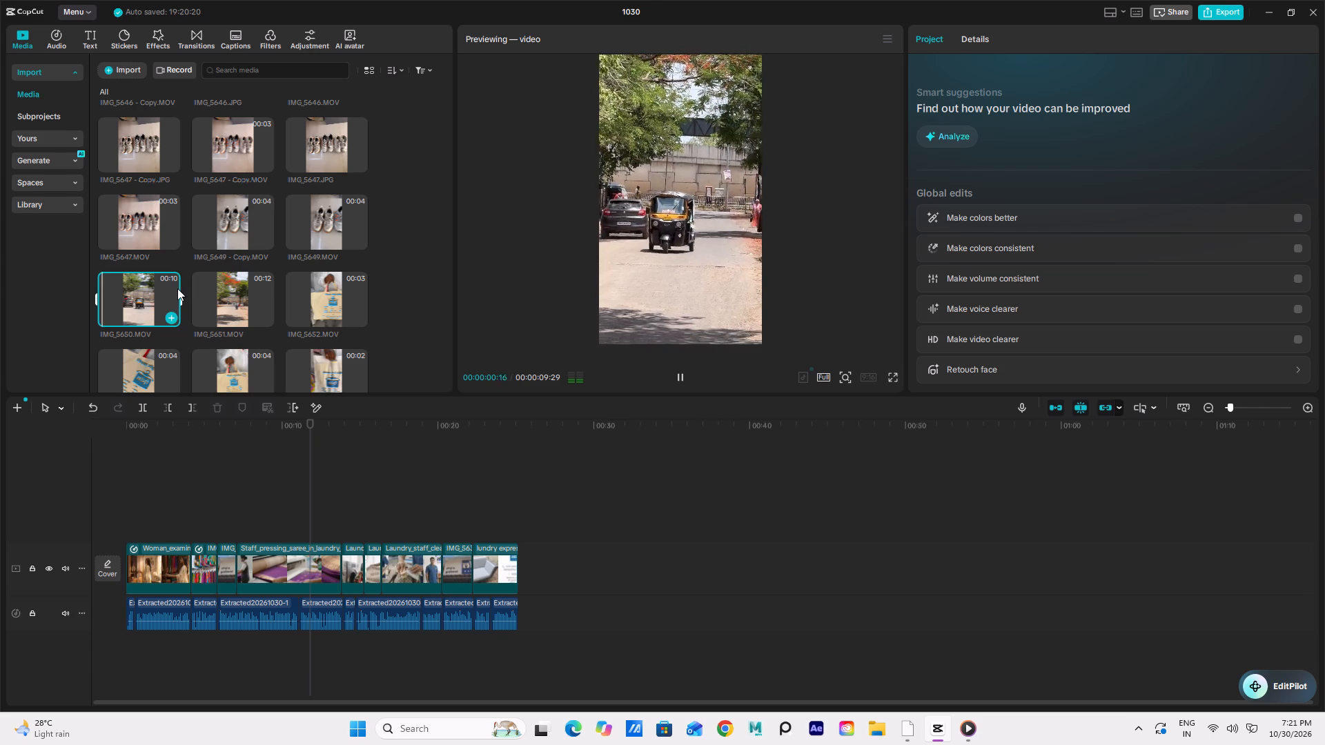
left_click(177, 288)
left_click(224, 280)
left_click(304, 284)
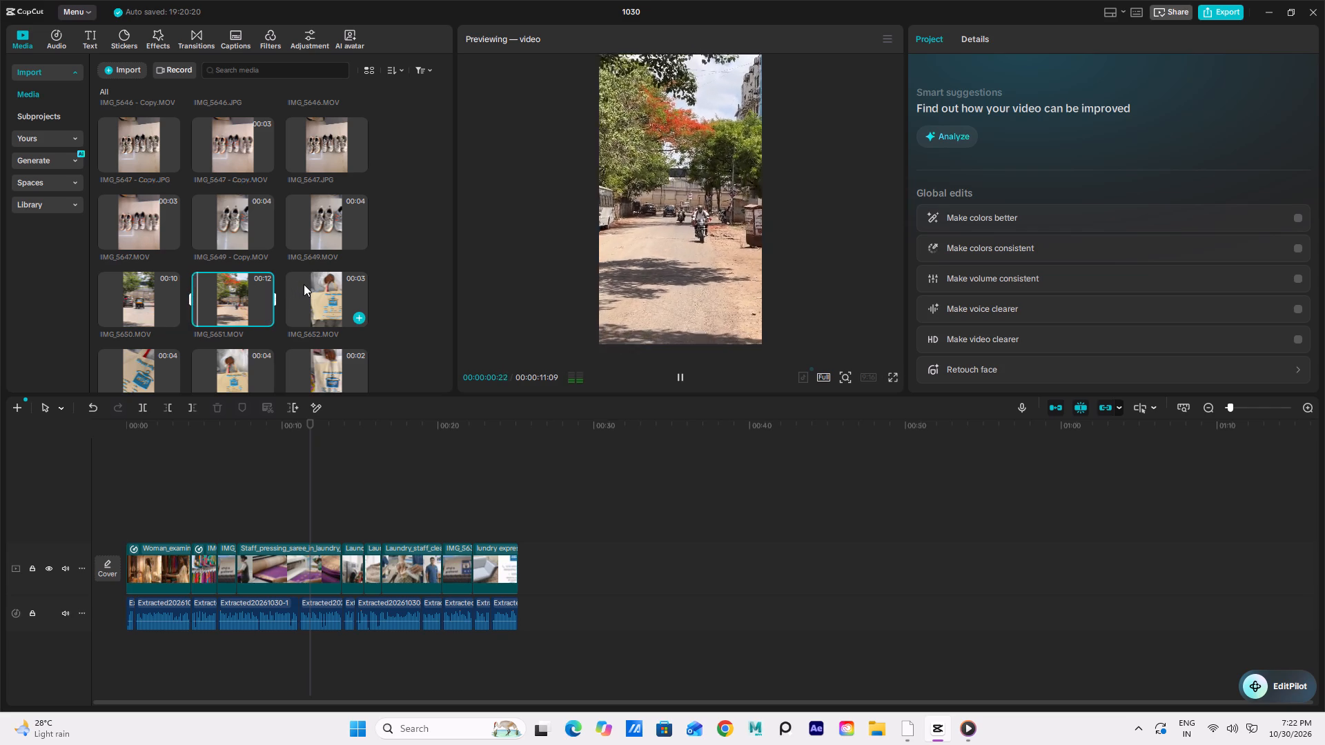
scroll(251, 293, "down", 8)
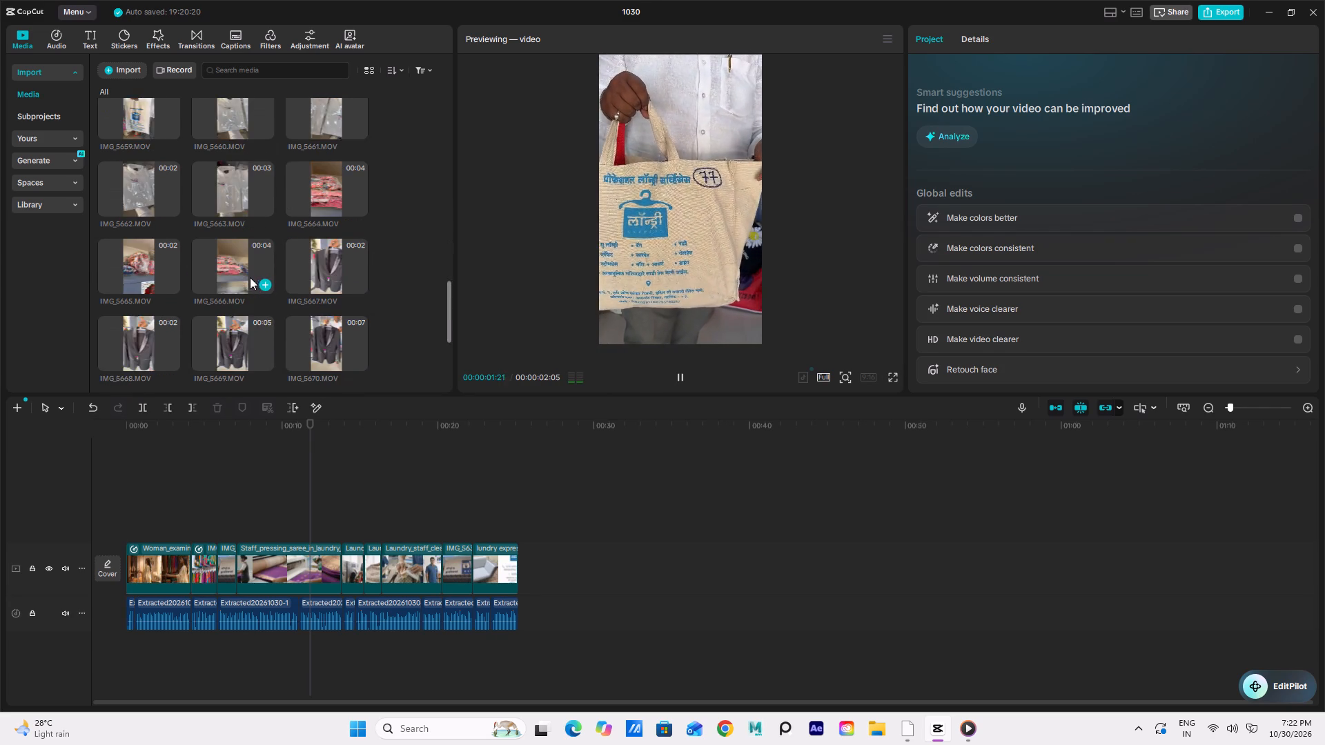
scroll(250, 277, "down", 4)
Play back the timeline from the start of the saree-pressing clip.
left_click(242, 464)
key("space")
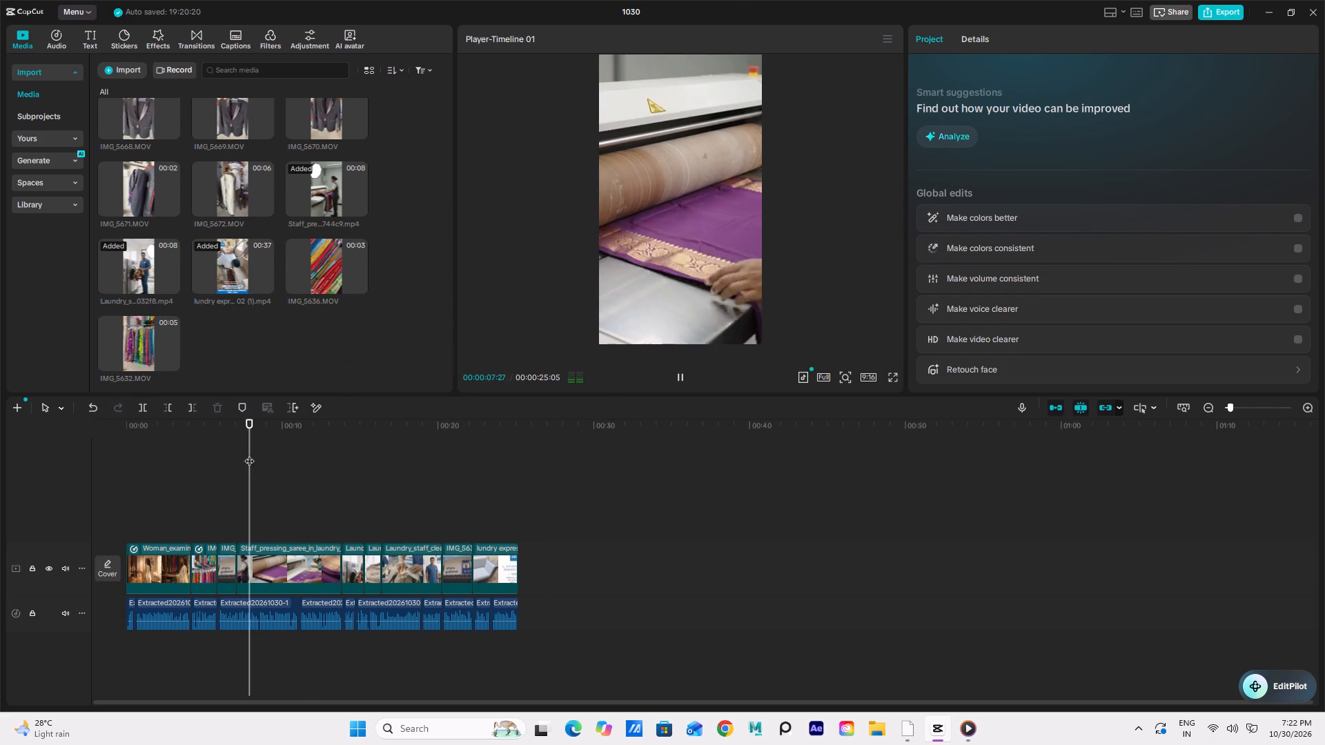
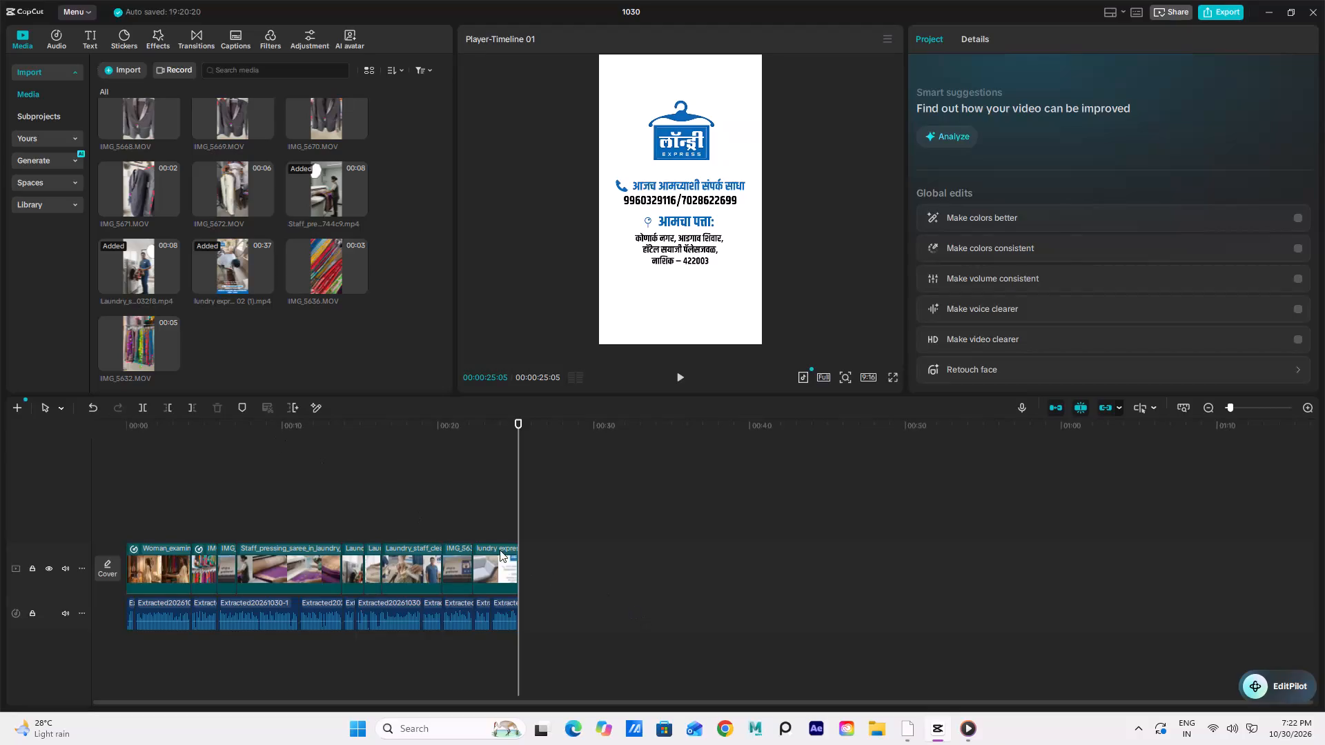
Play back the timeline from the carpet-cleaning clip, and again from the end of the opening wardrobe clip.
left_click(459, 518)
key("space")
left_click(405, 528)
left_click(373, 509)
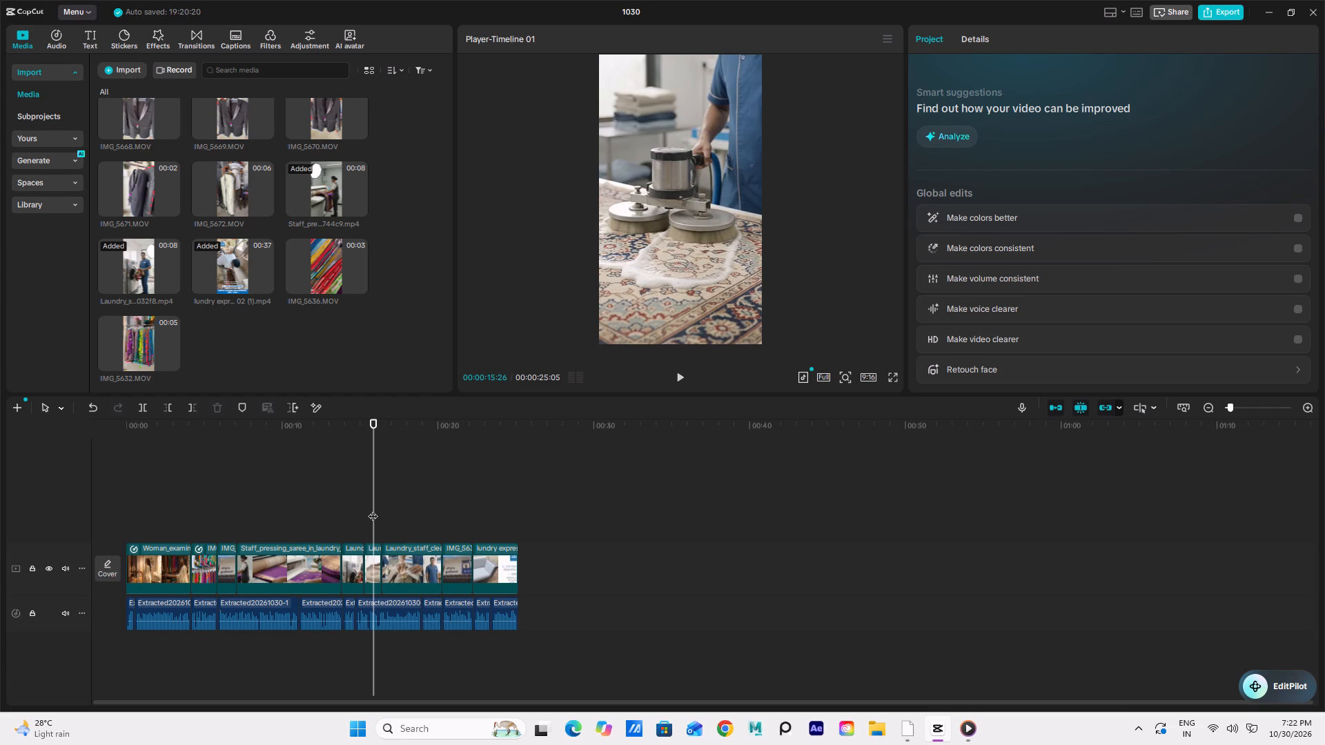
key("space")
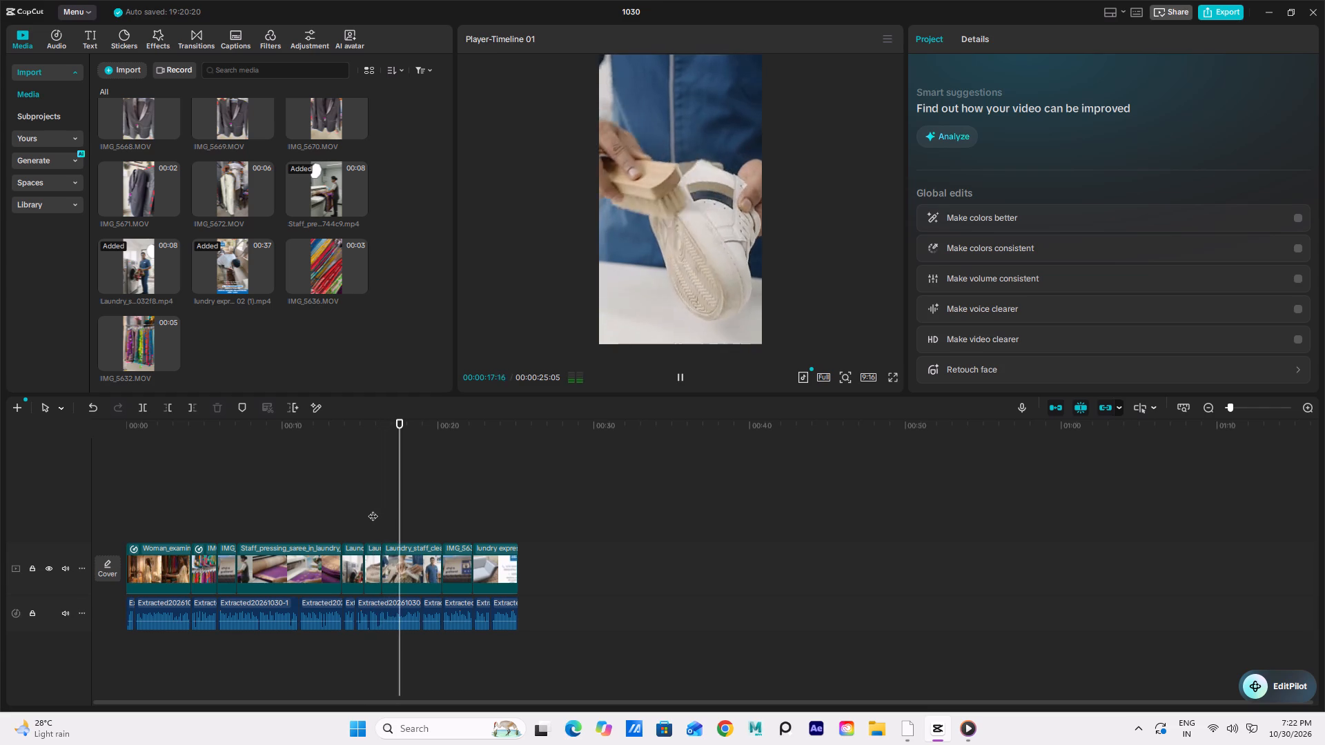
key("space")
key("space")
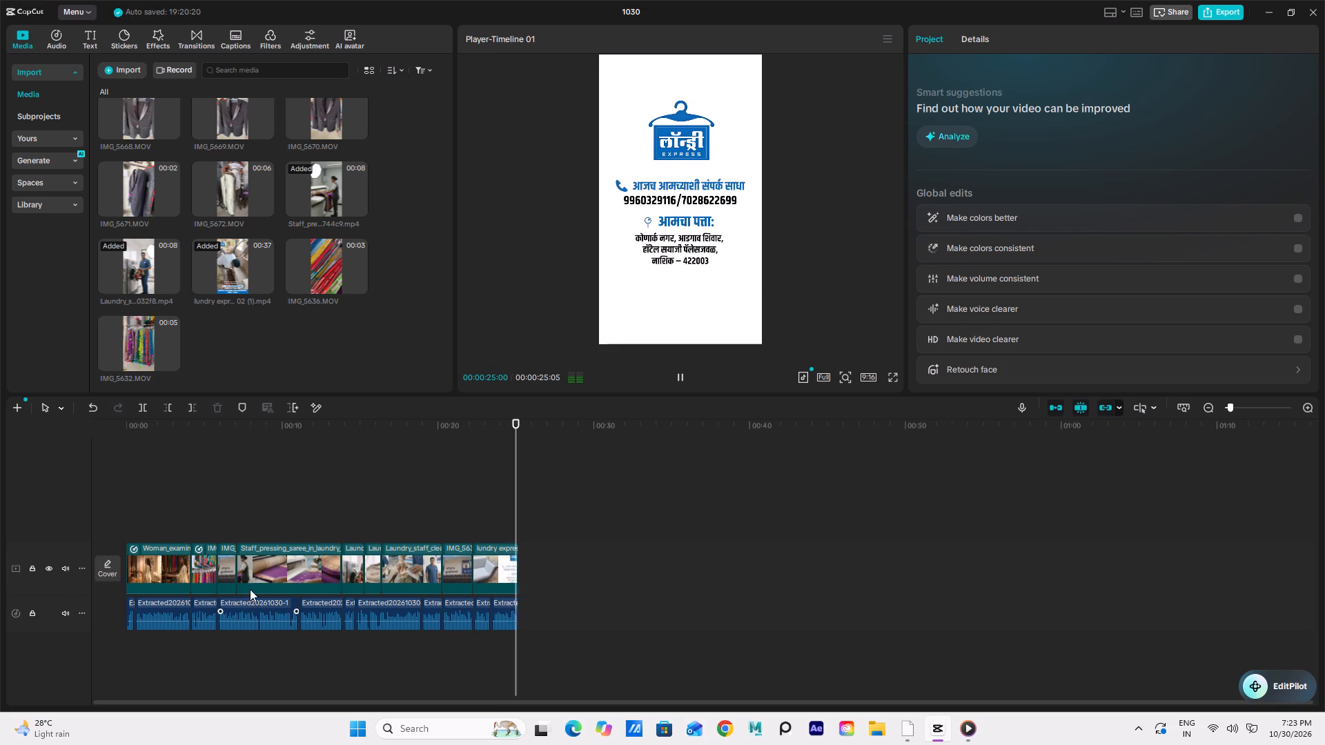
left_click(193, 498)
key("space")
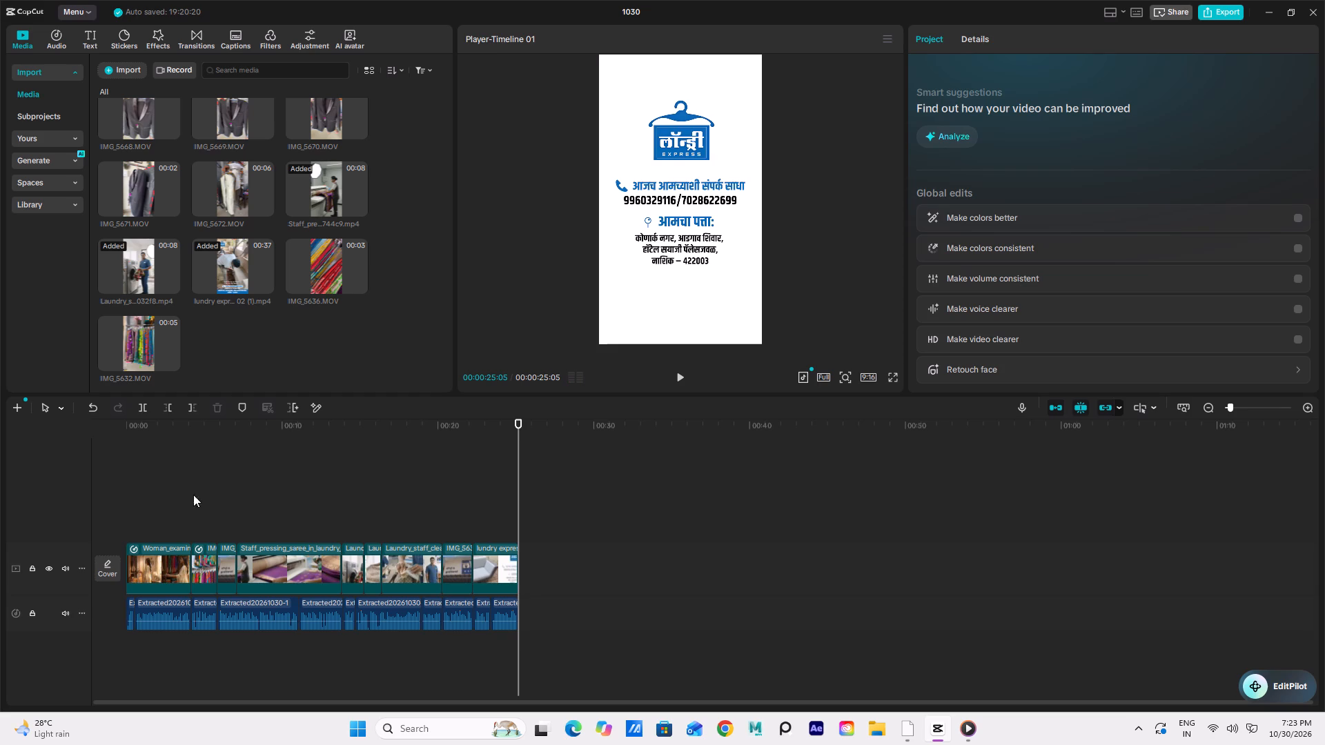
Export the video under the name Laundry Express as a 1080P, 30fps mp4 without a watermark, skipping social sharing.
left_click(1214, 6)
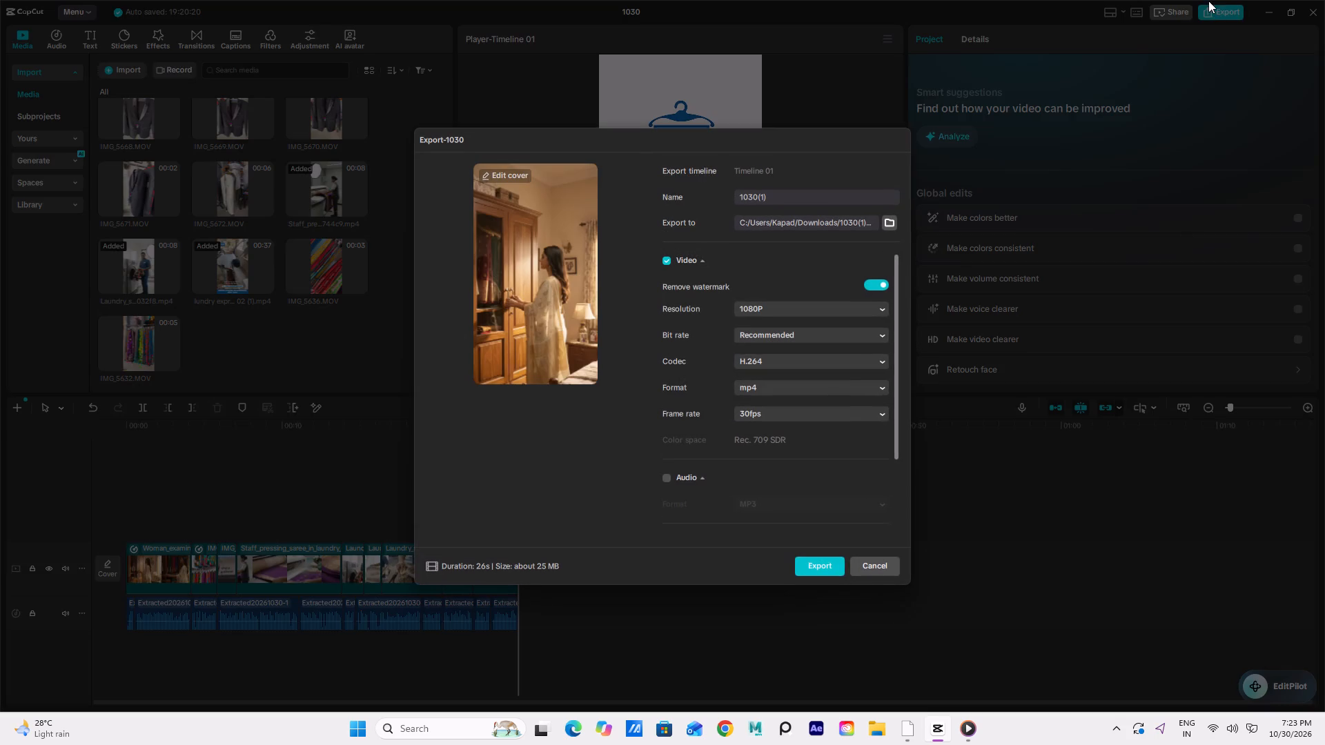
left_click_drag(834, 188, 652, 192)
triple_click(763, 193)
type("Laundry Express")
key("Return")
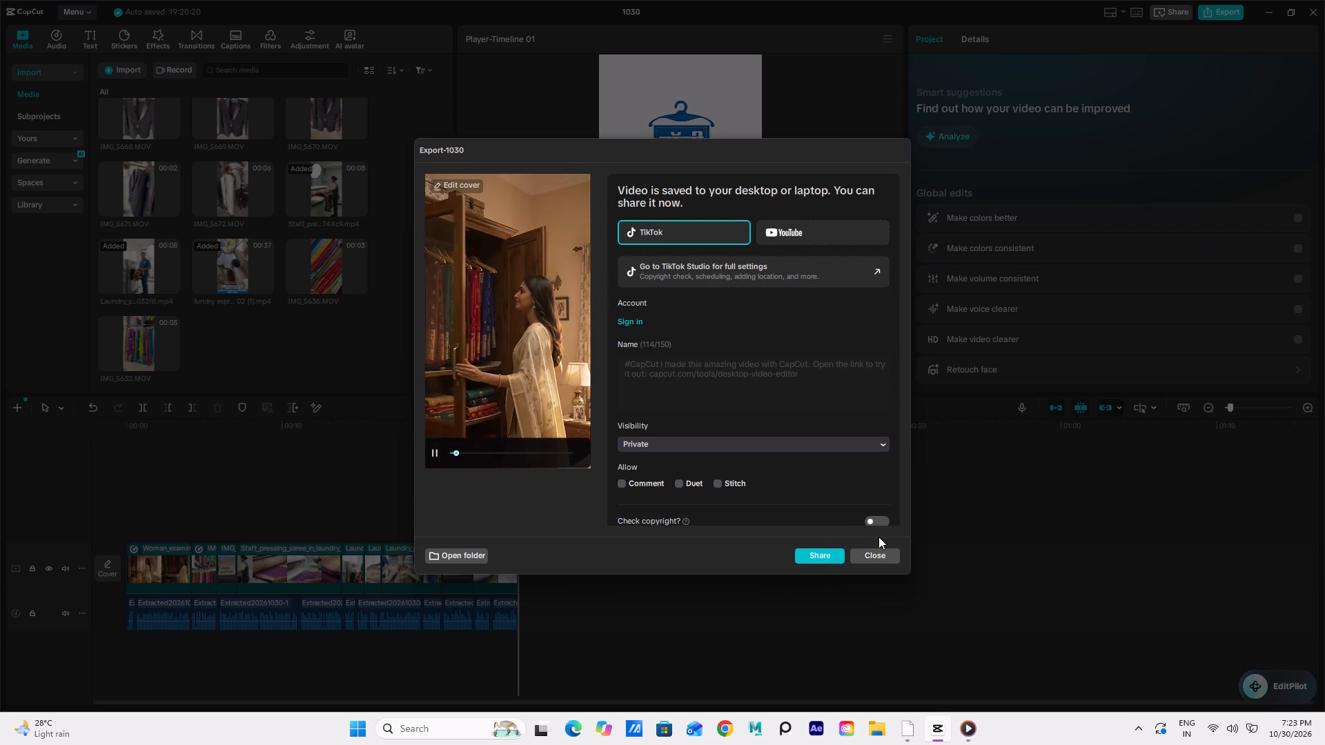
left_click(867, 555)
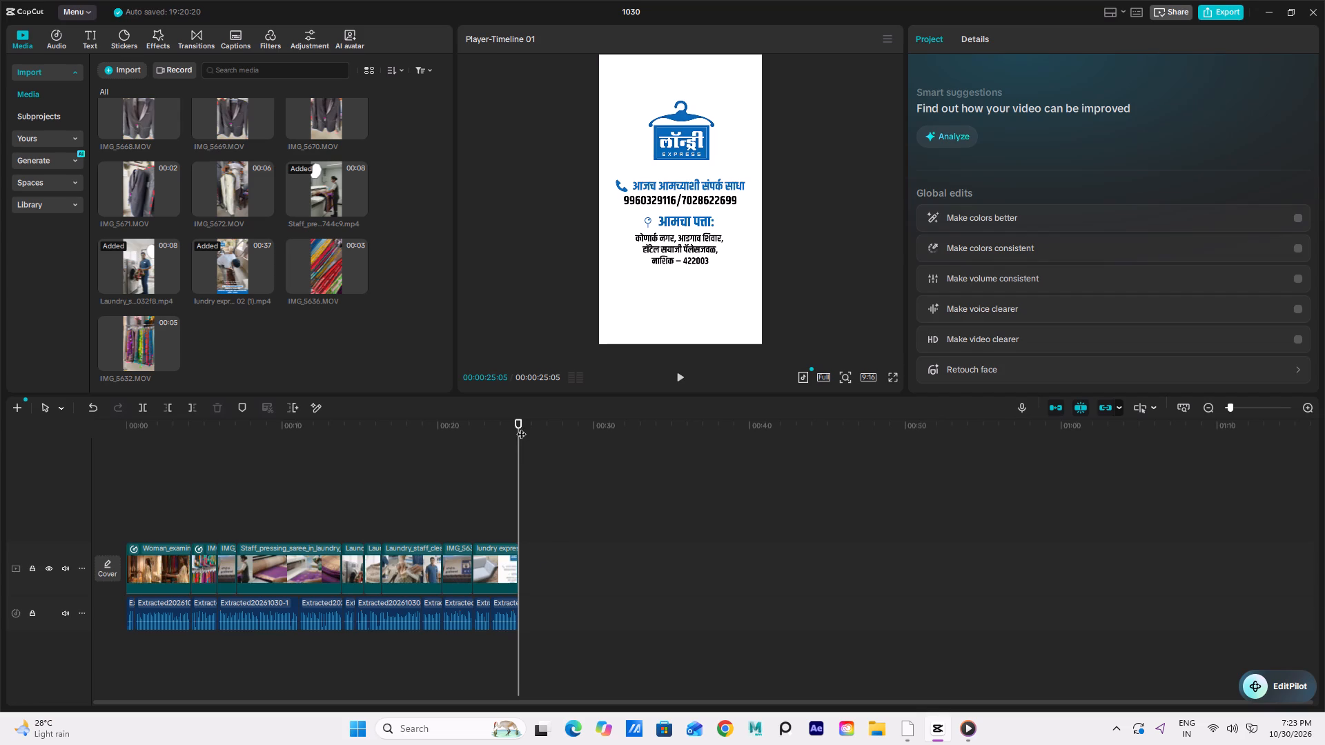
Return the playhead to the start of the timeline.
left_click_drag(516, 418, 0, 617)
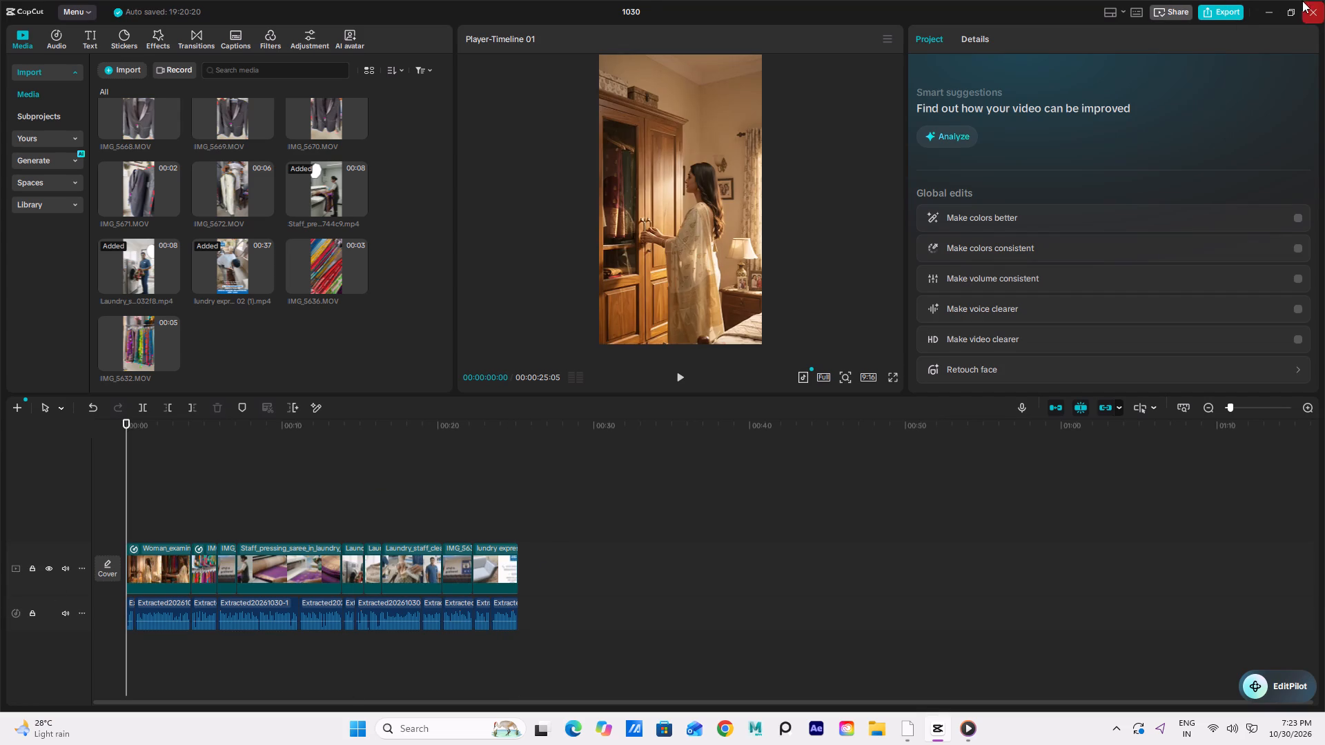
left_click(1267, 0)
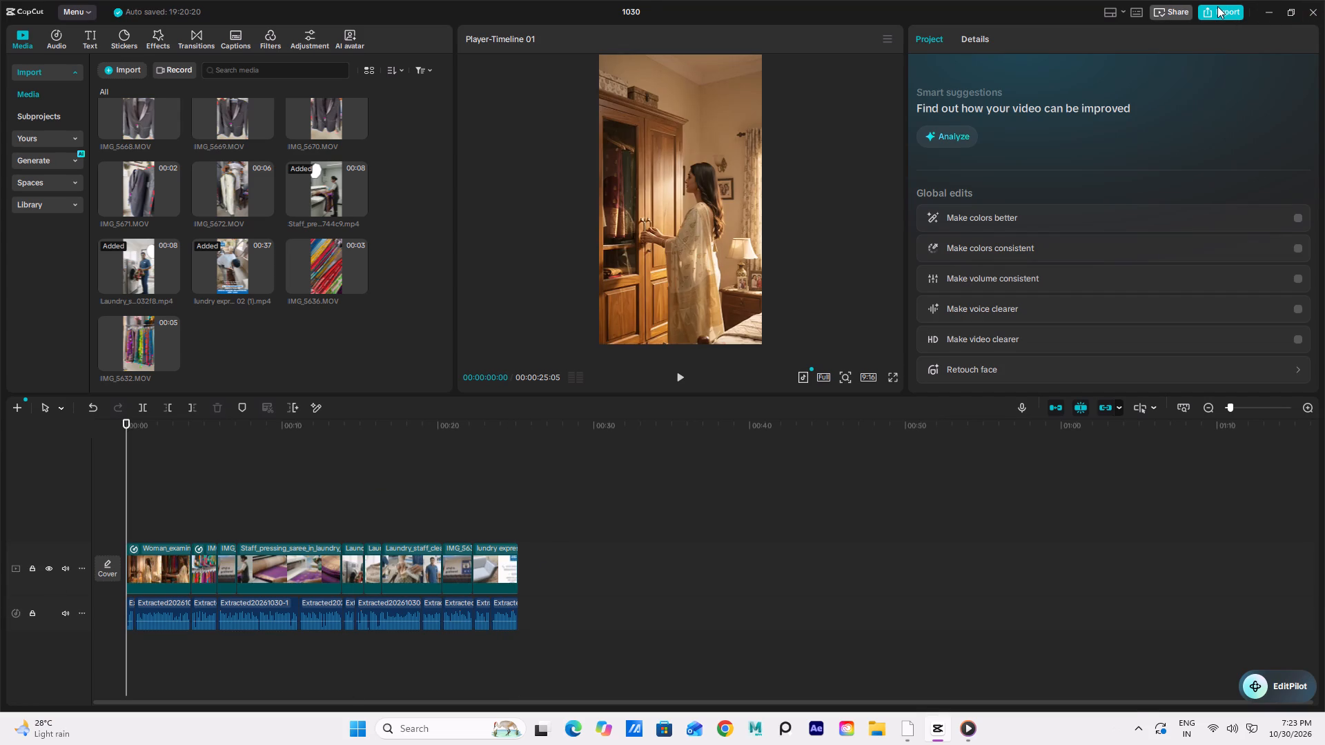